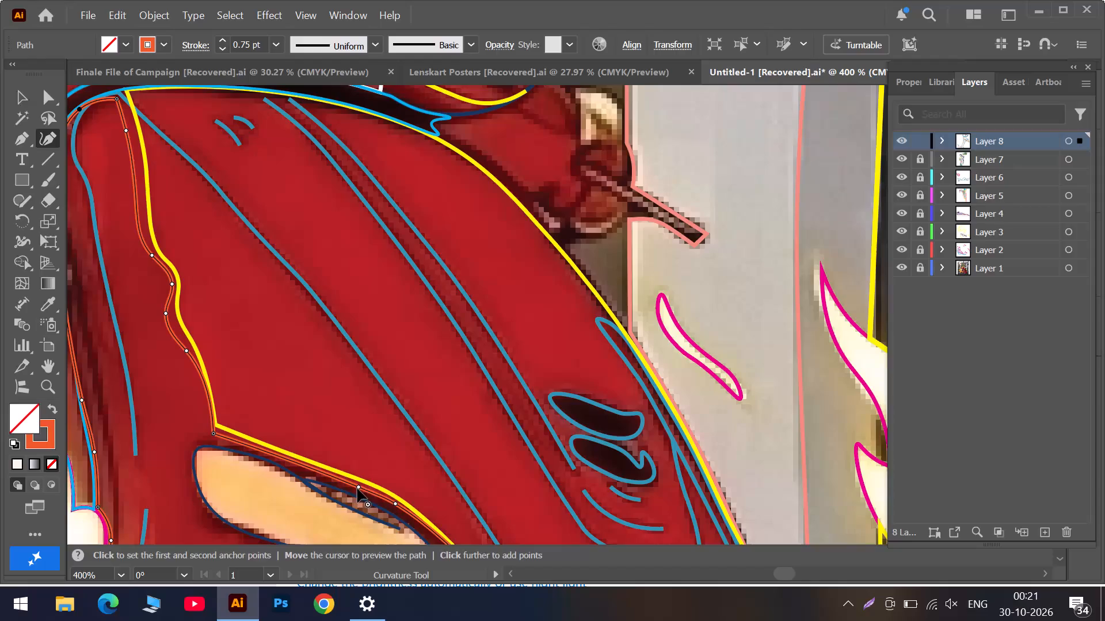
Move the orange path's lower-right corner anchor, at the narrow tip beside the black opening, onto the lower end of the blue outline.
scroll(368, 488, "down", 5)
scroll(433, 477, "down", 6)
scroll(669, 496, "down", 4)
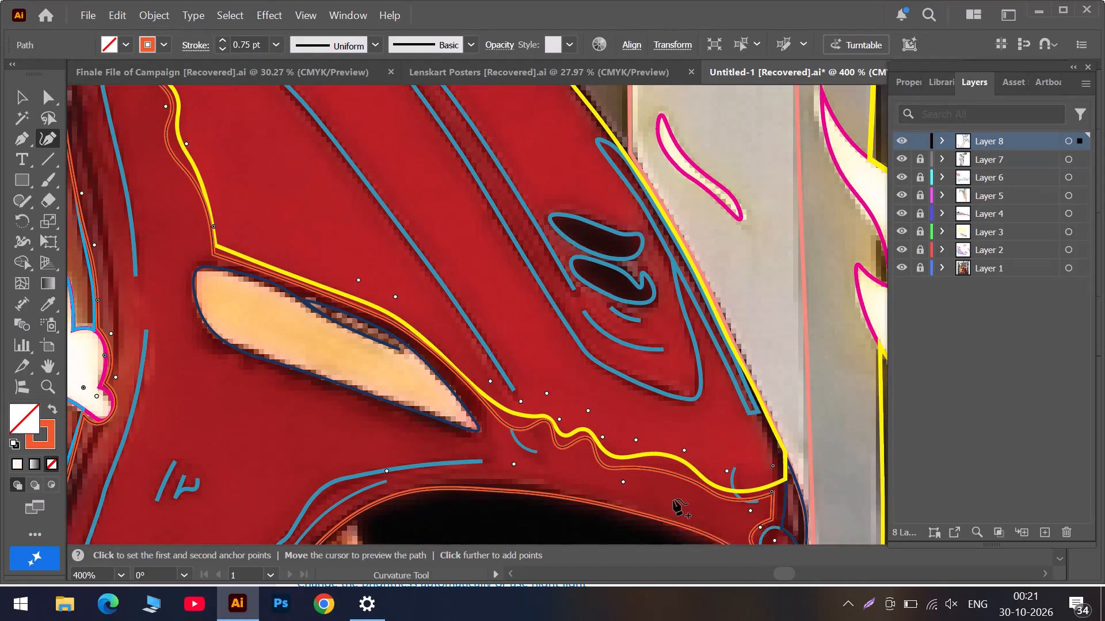
scroll(673, 499, "down", 1)
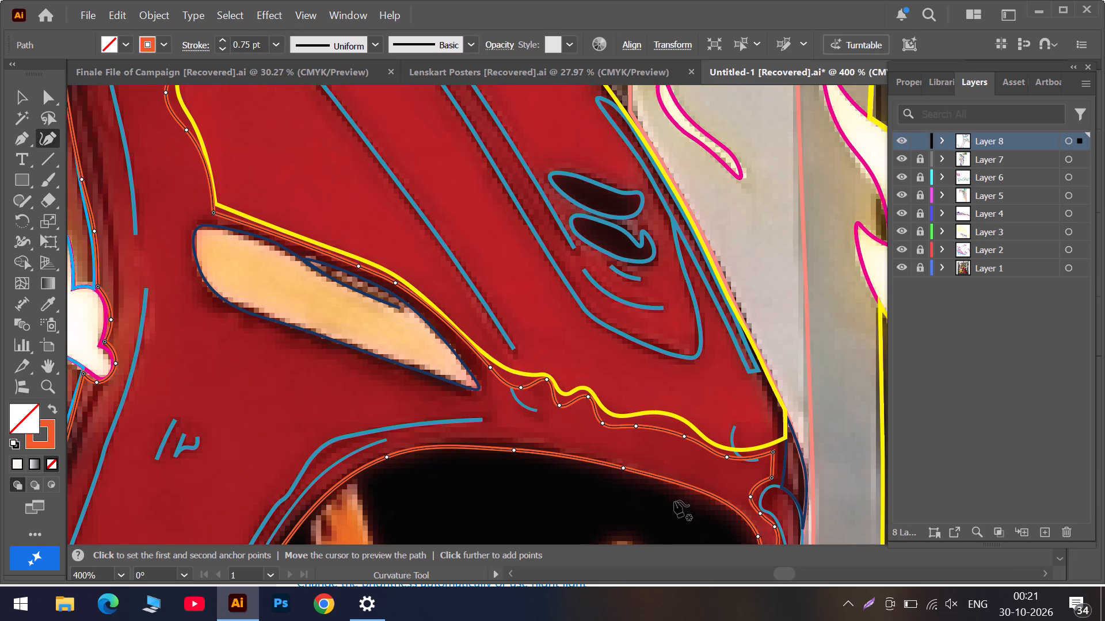
scroll(730, 476, "down", 5)
scroll(786, 461, "down", 2)
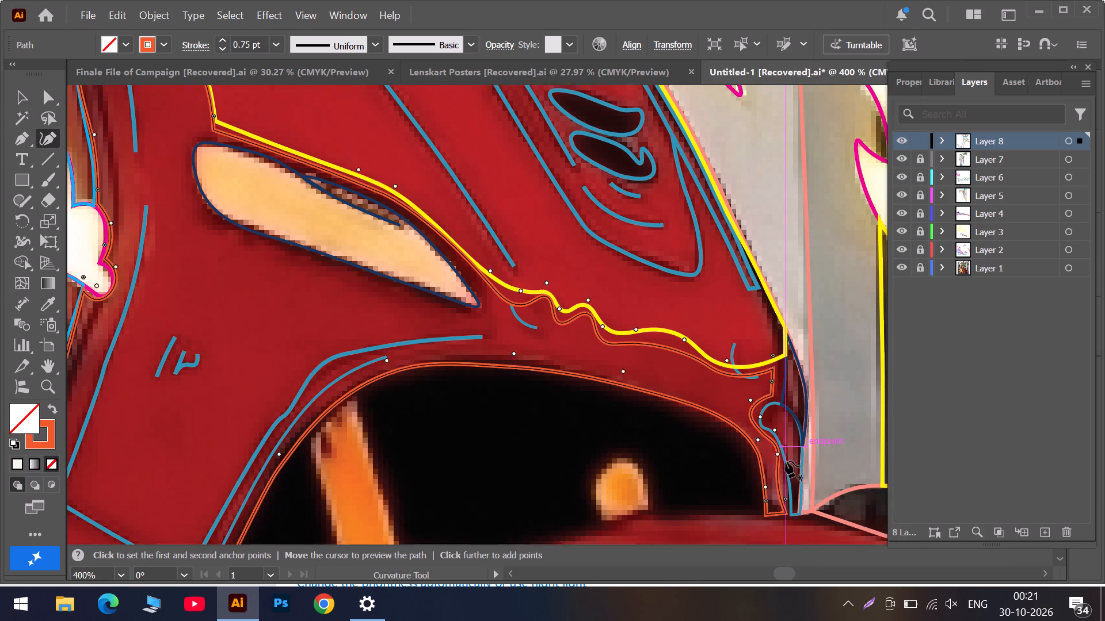
scroll(786, 461, "down", 3)
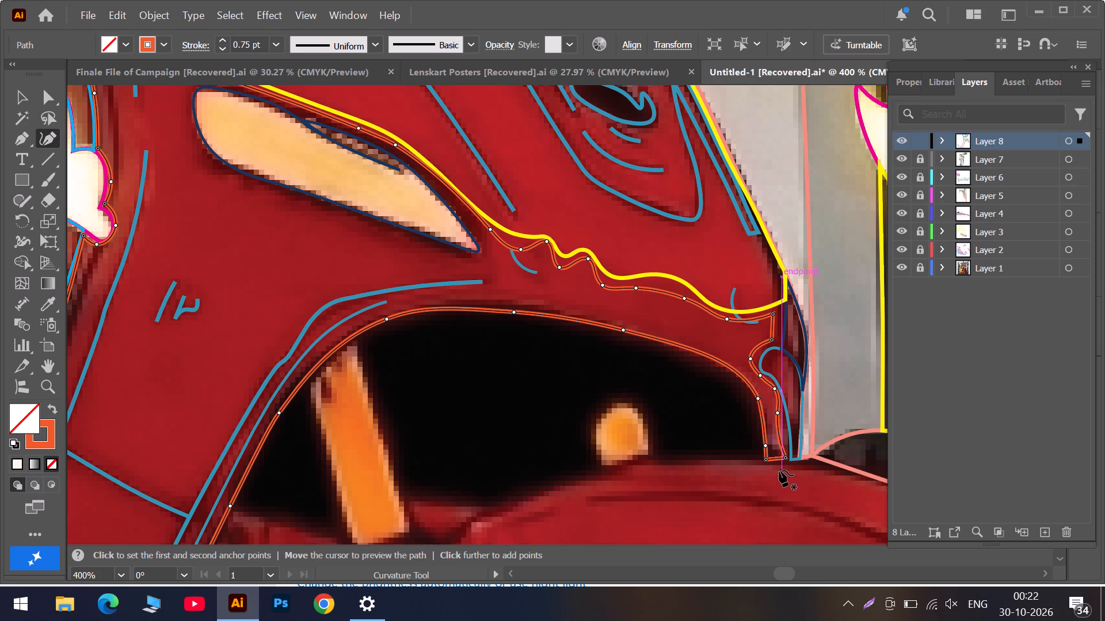
scroll(779, 470, "up", 1, "alt")
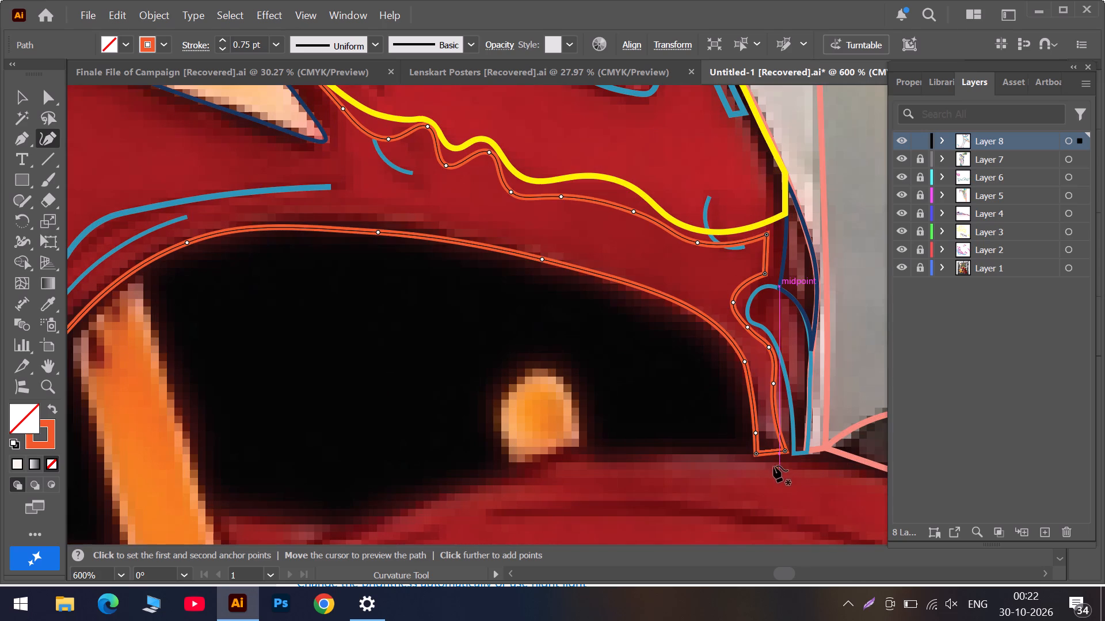
left_click(786, 450)
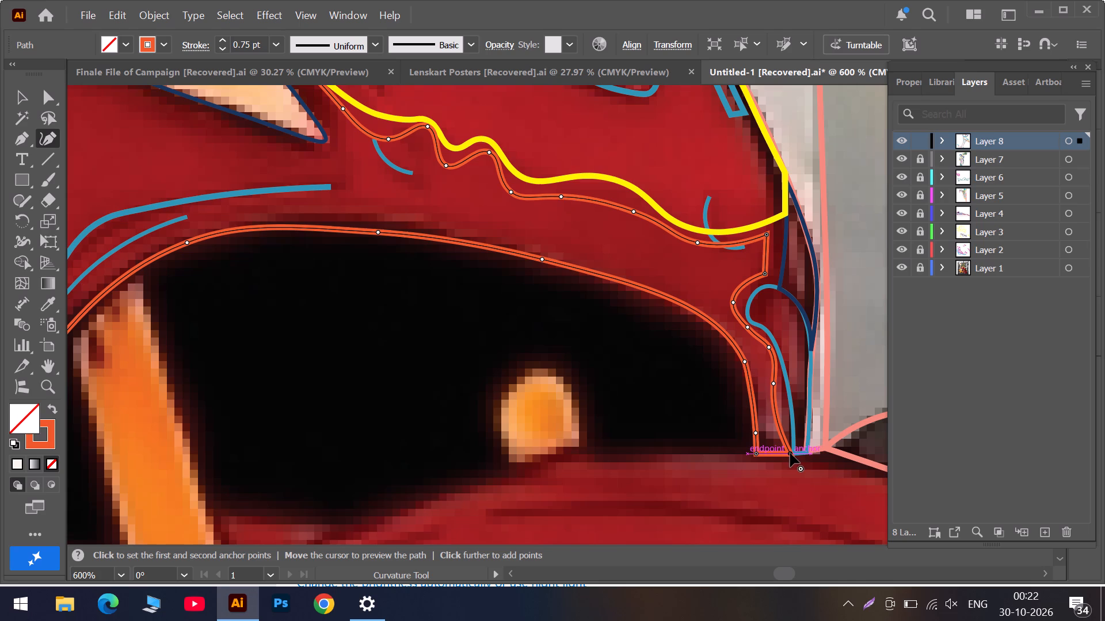
scroll(790, 453, "up", 3, "alt")
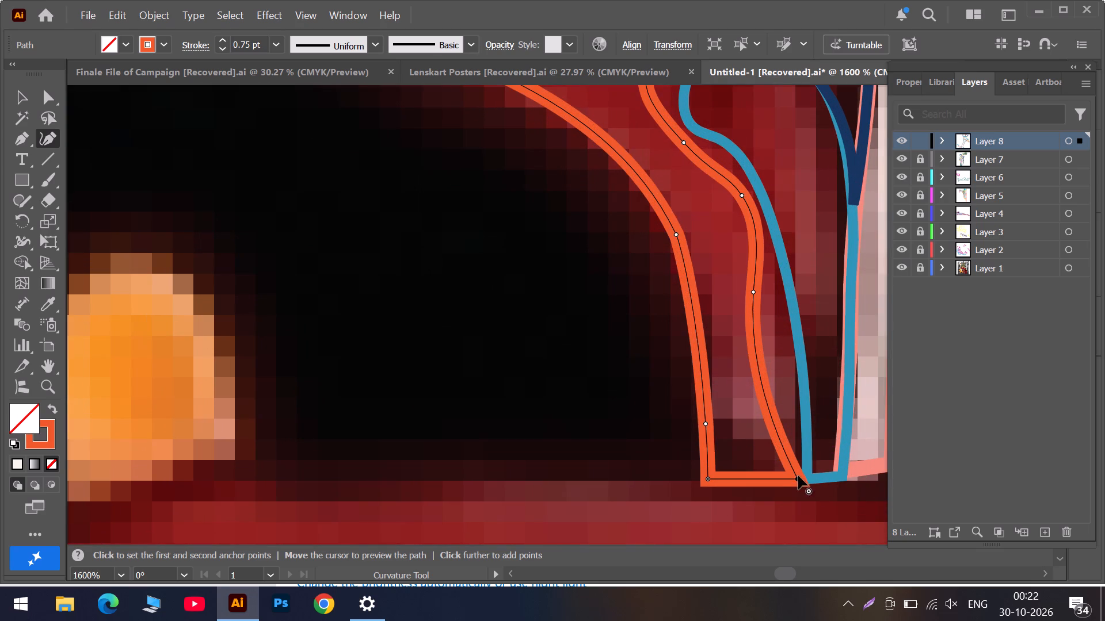
left_click(798, 476)
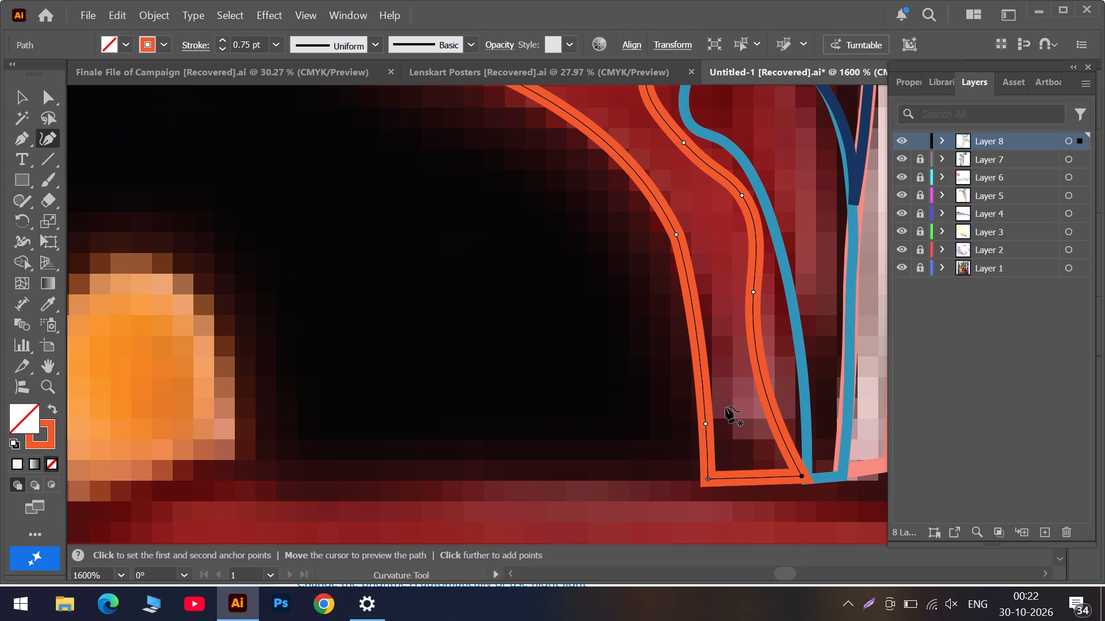
Reshape the orange path's edge just above that corner with added and moved anchors so it follows the blue outline, and square up the corner.
scroll(726, 407, "up", 2)
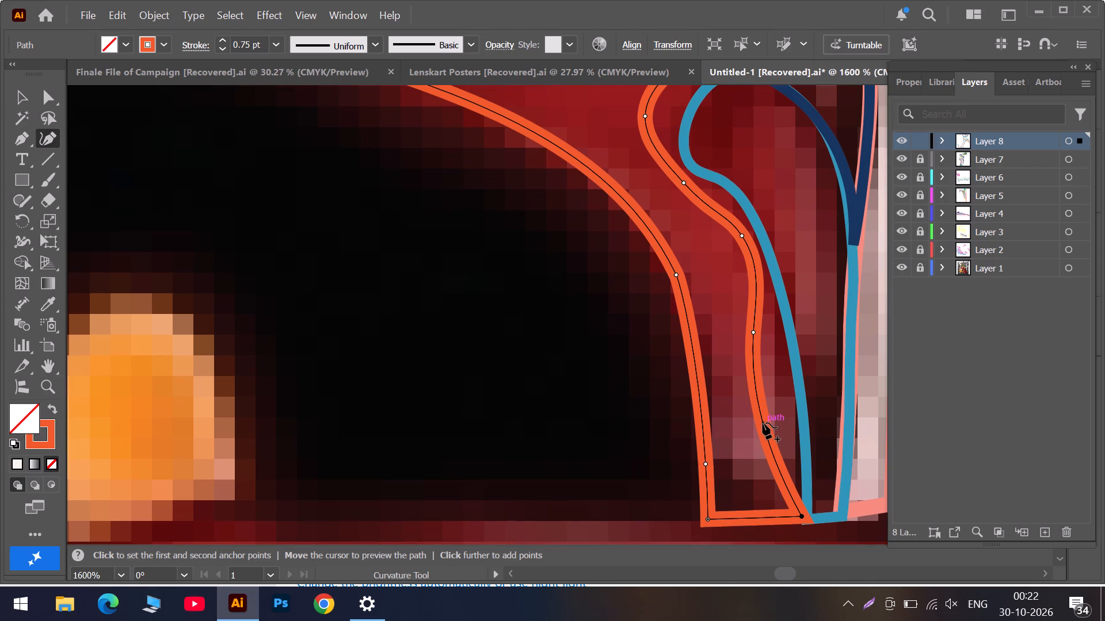
left_click_drag(763, 423, 798, 426)
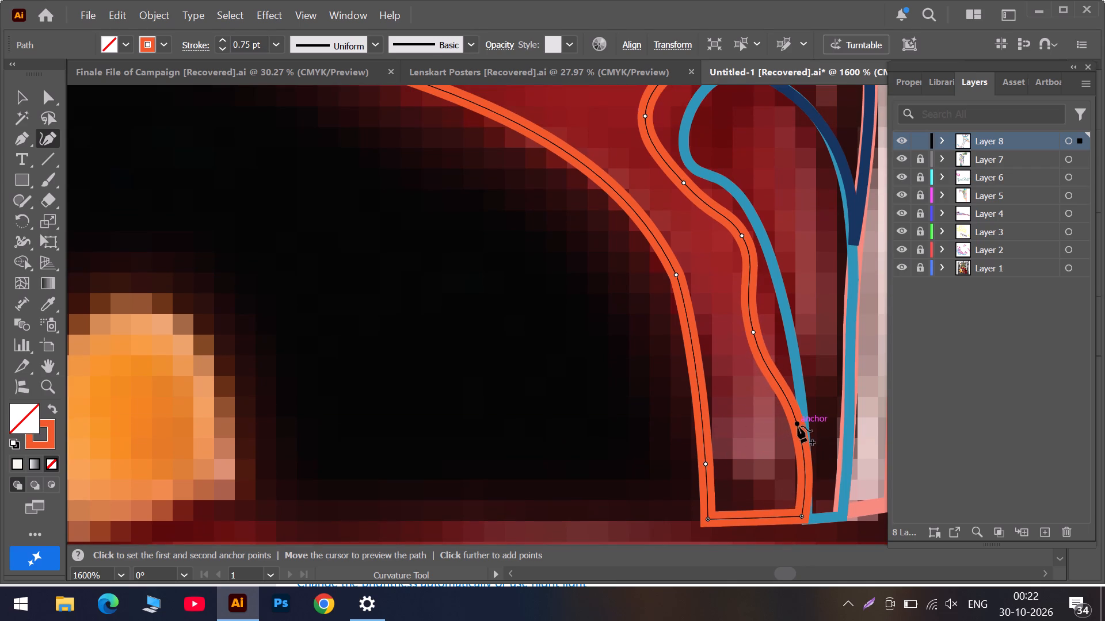
left_click_drag(798, 426, 799, 429)
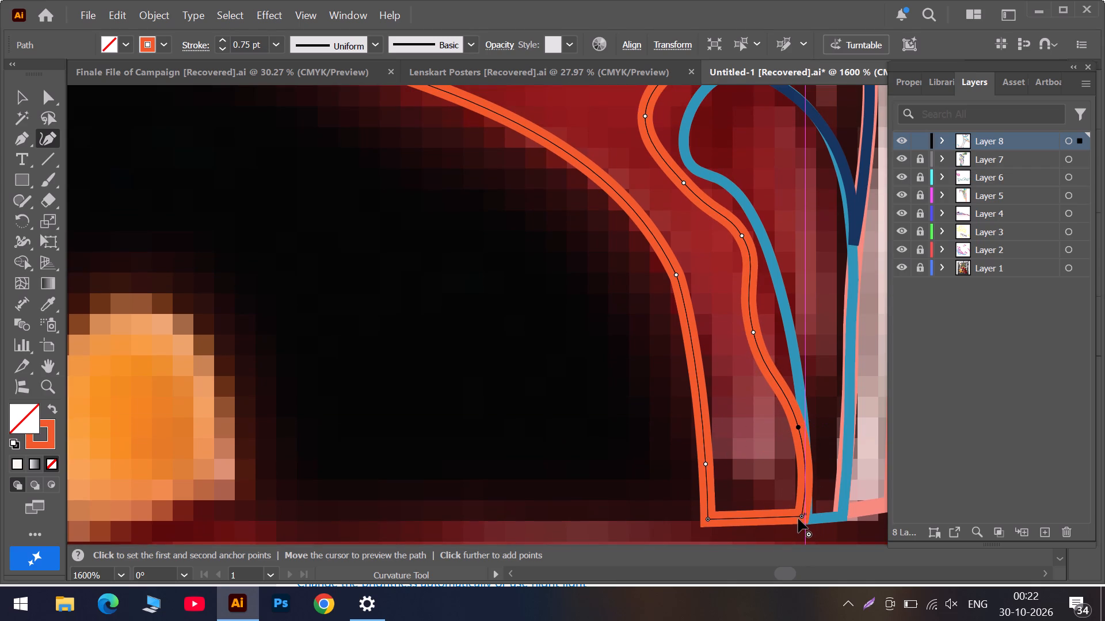
left_click_drag(802, 515, 805, 519)
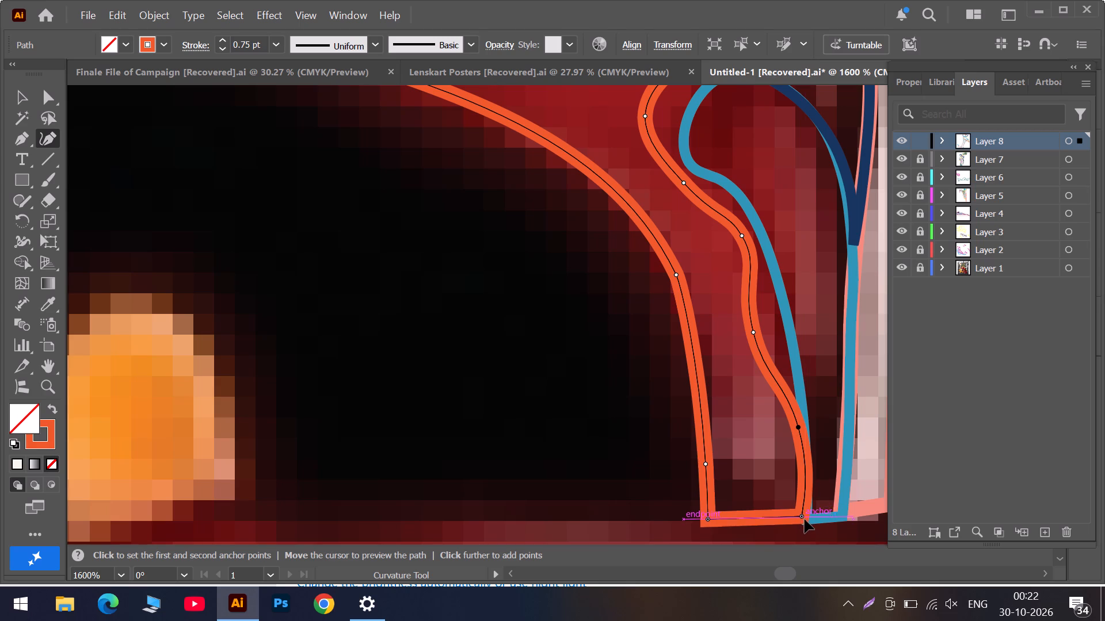
left_click_drag(805, 519, 805, 520)
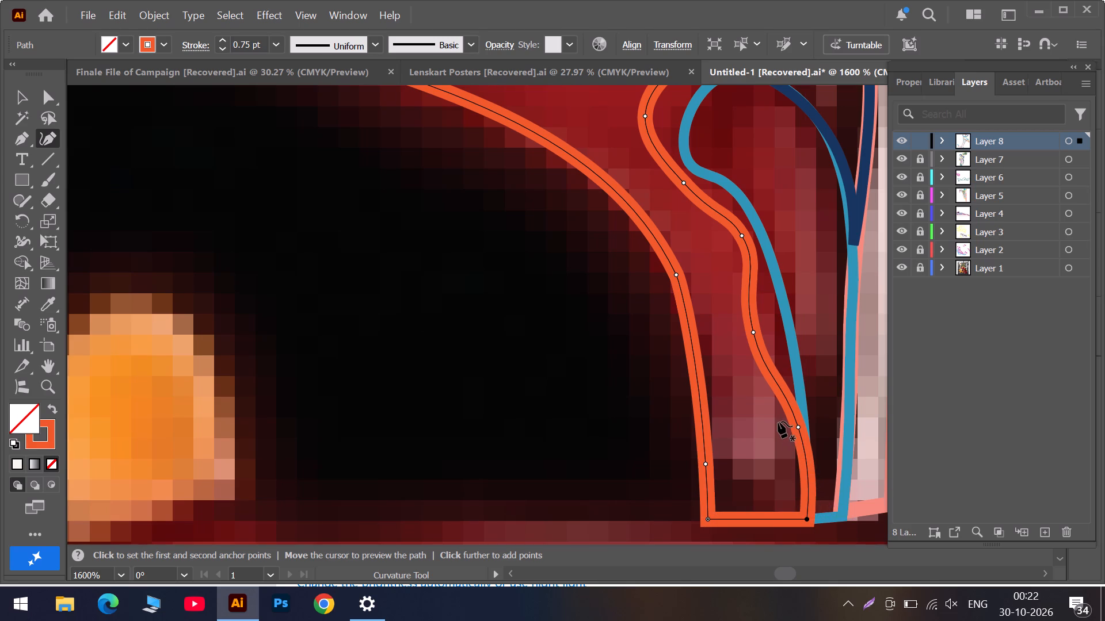
scroll(778, 421, "up", 2)
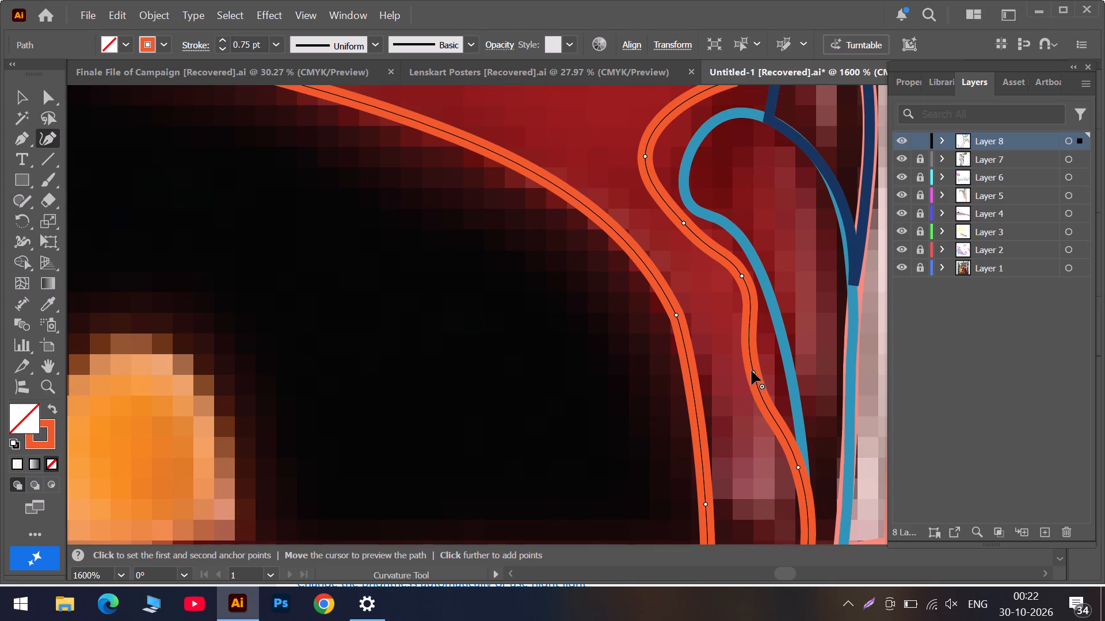
left_click_drag(752, 371, 791, 365)
scroll(802, 444, "down", 3)
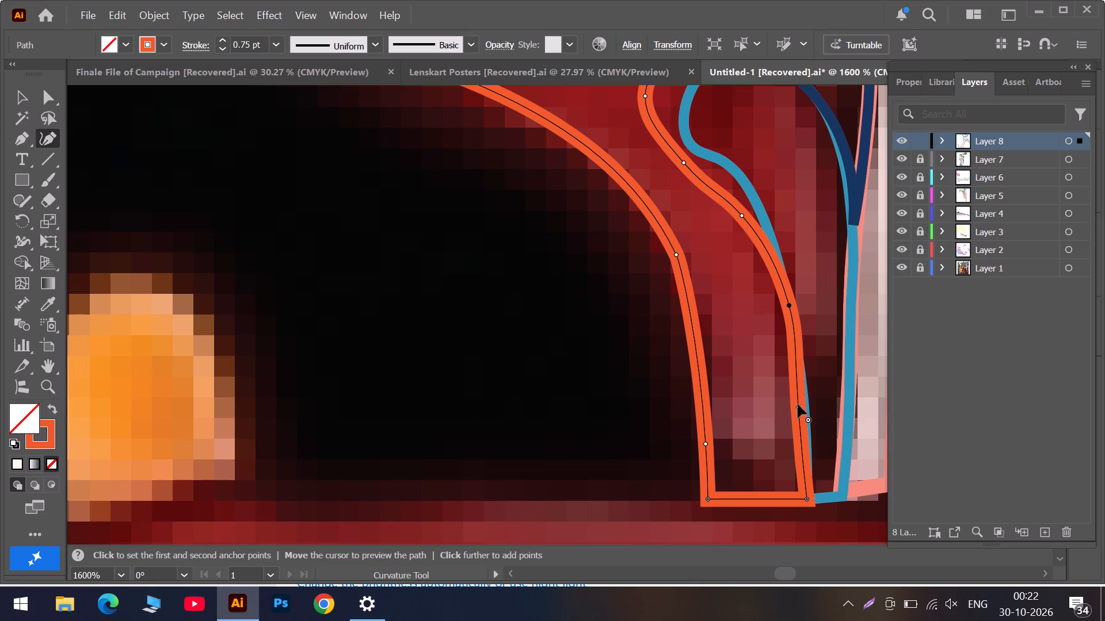
left_click_drag(798, 405, 803, 412)
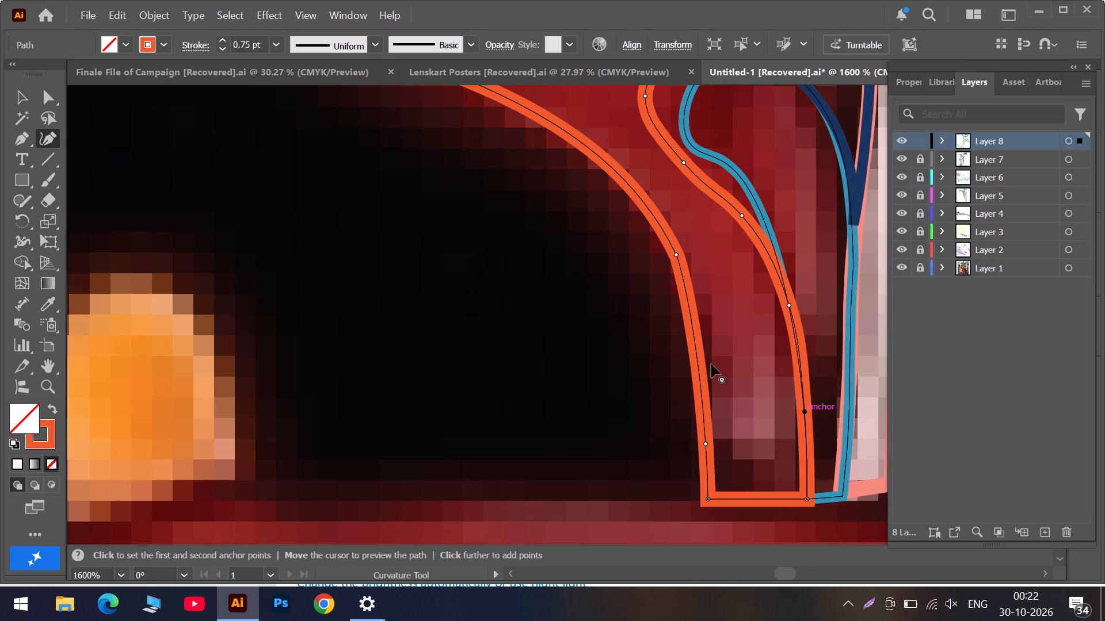
Set the orange path's stroke weight to 0.5 pt.
left_click(219, 50)
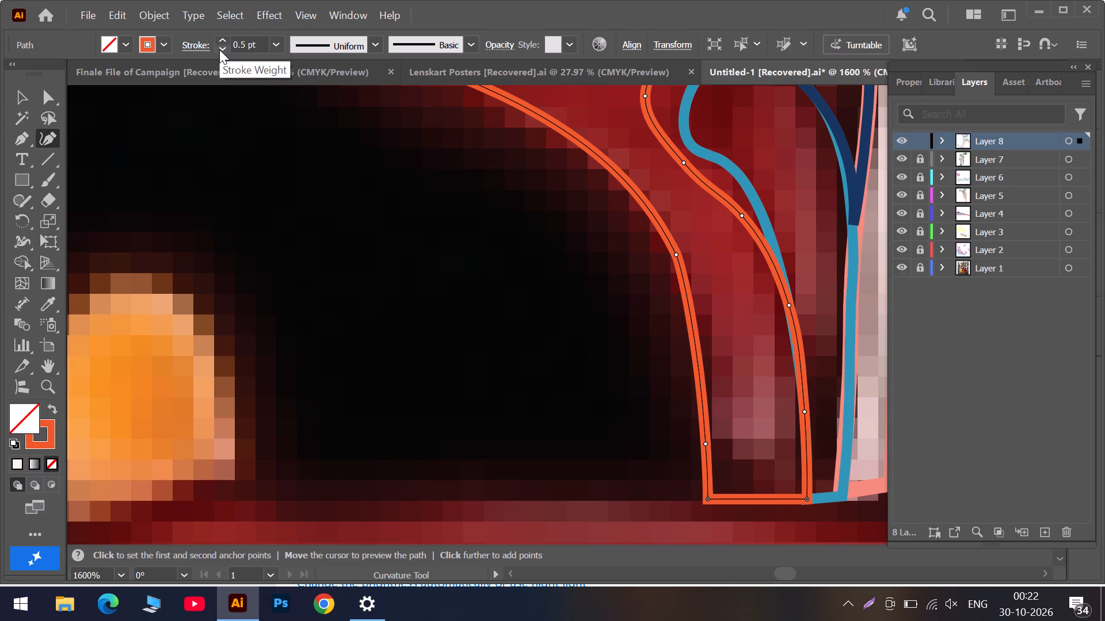
Add an anchor on the orange path's narrow edge and reposition the anchors above it along the blue outline, up to the base of its loop.
scroll(755, 297, "up", 3)
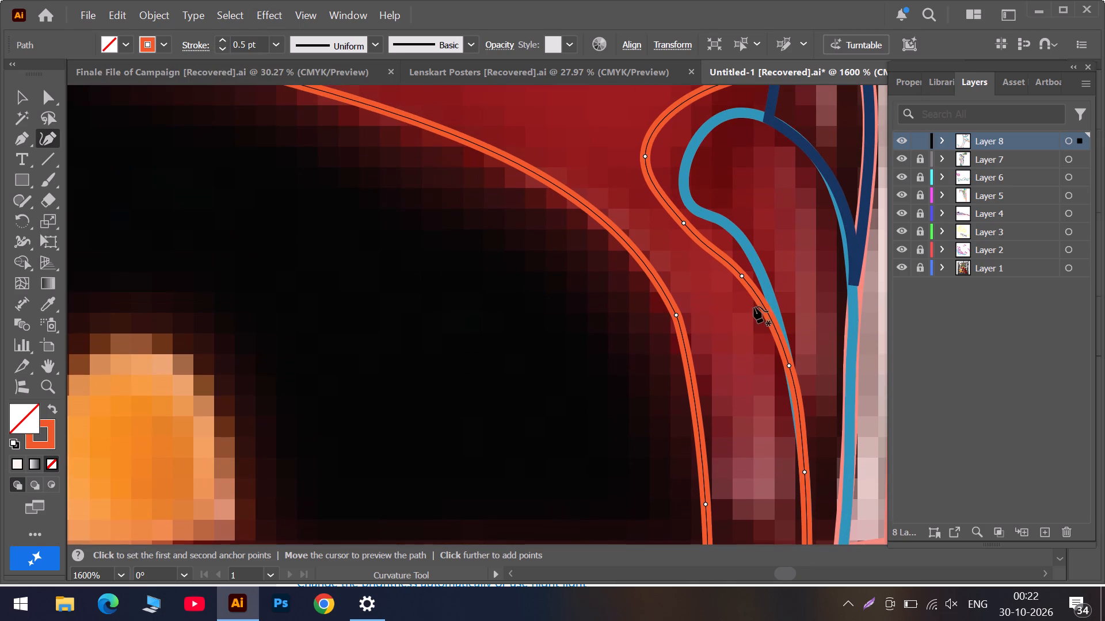
left_click(799, 409)
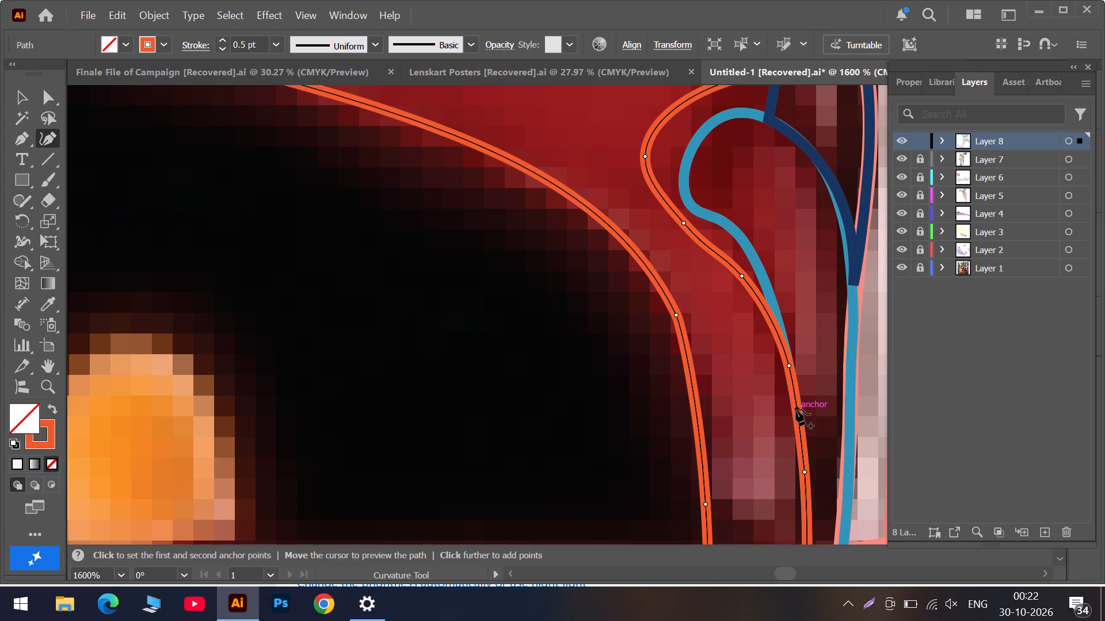
scroll(777, 396, "up", 2)
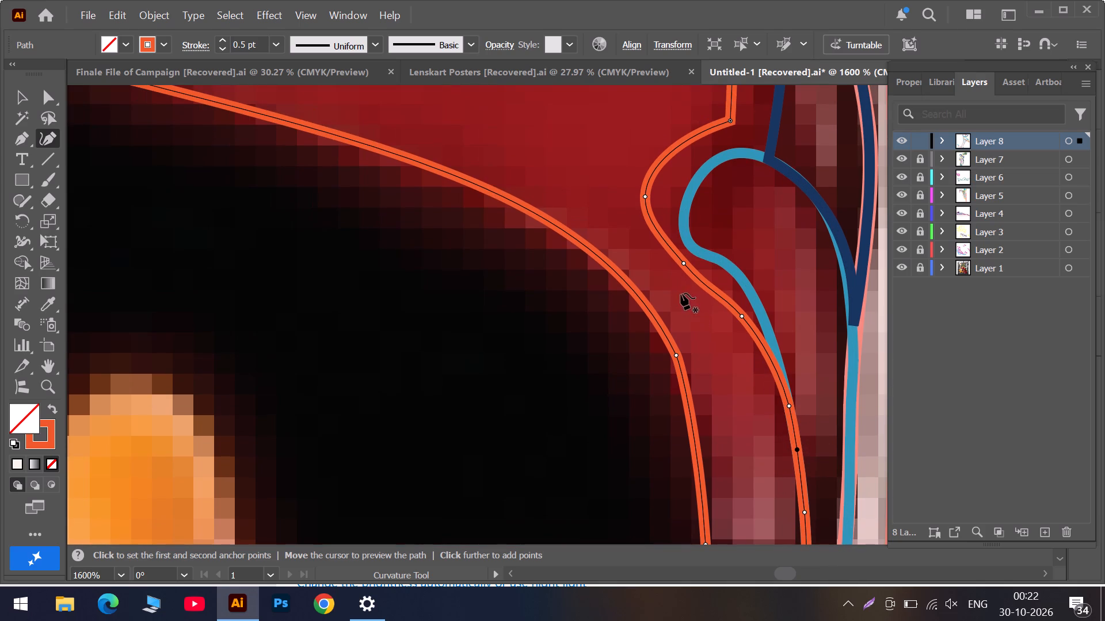
left_click_drag(683, 263, 691, 252)
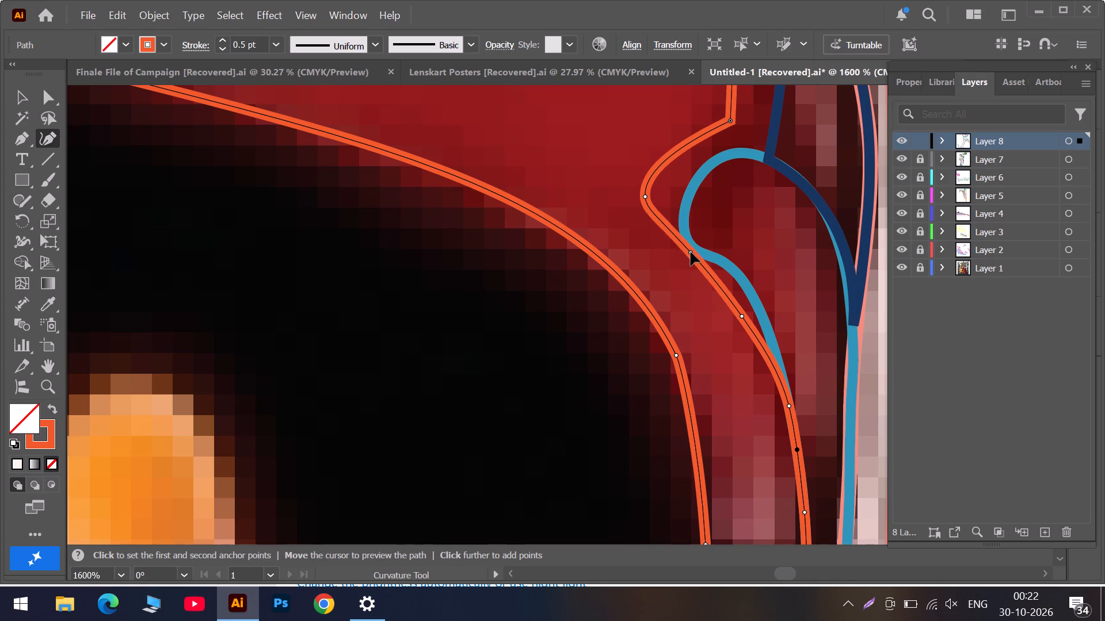
left_click_drag(691, 252, 692, 245)
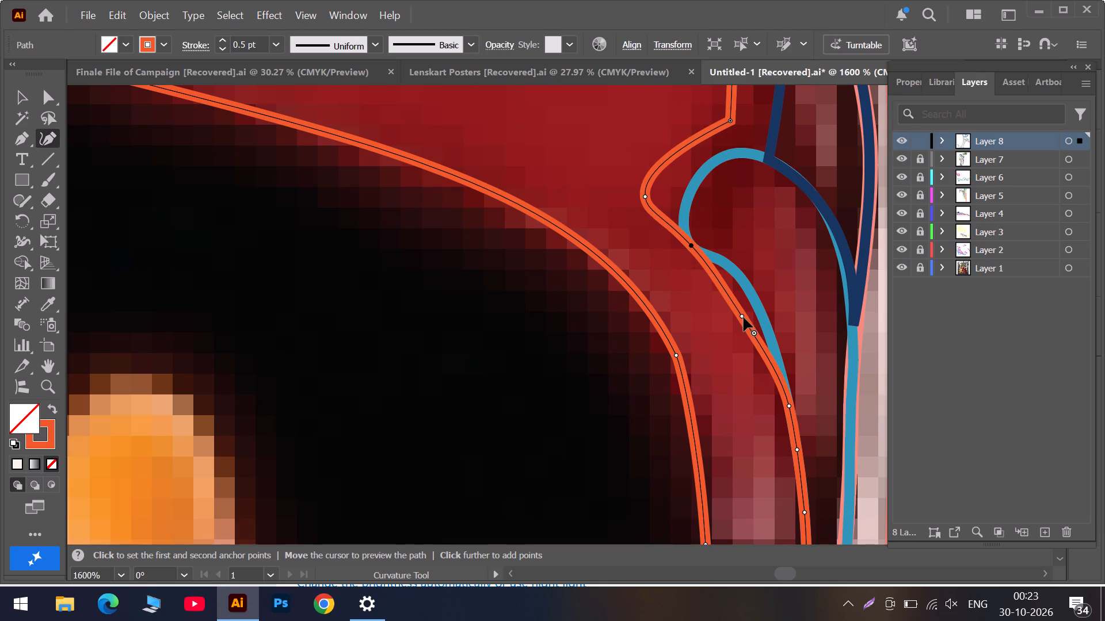
left_click_drag(742, 317, 767, 323)
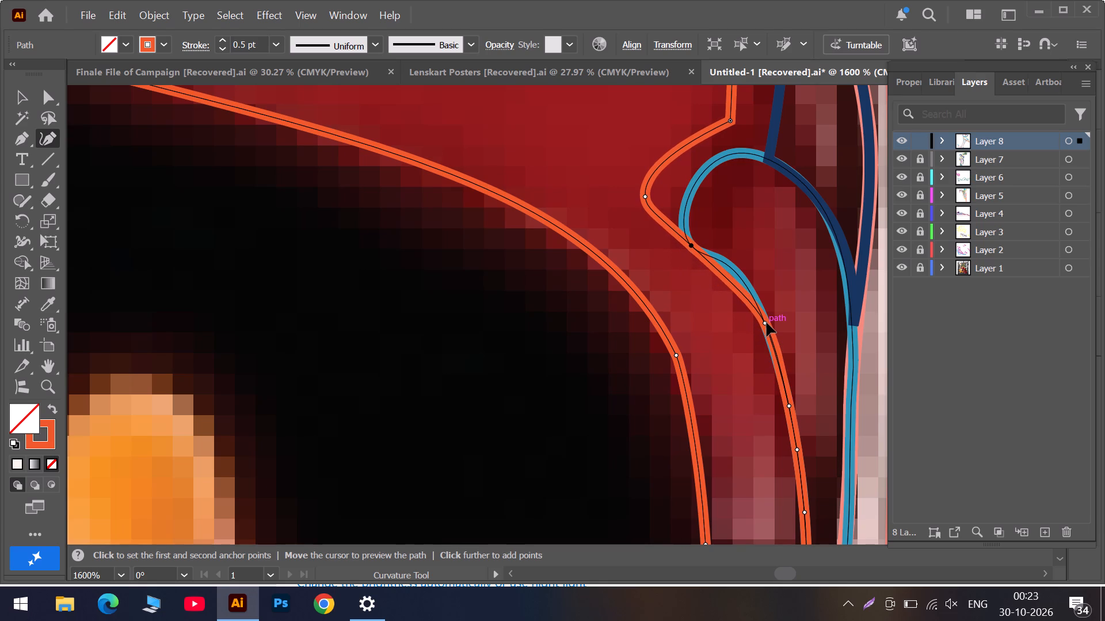
left_click_drag(767, 323, 768, 324)
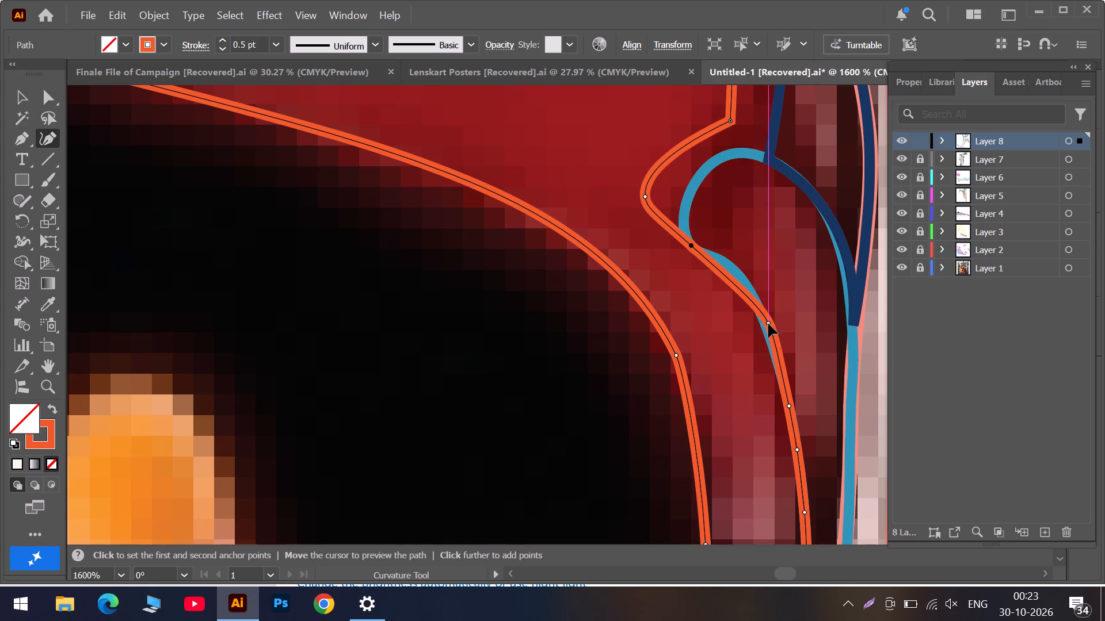
left_click_drag(768, 324, 771, 339)
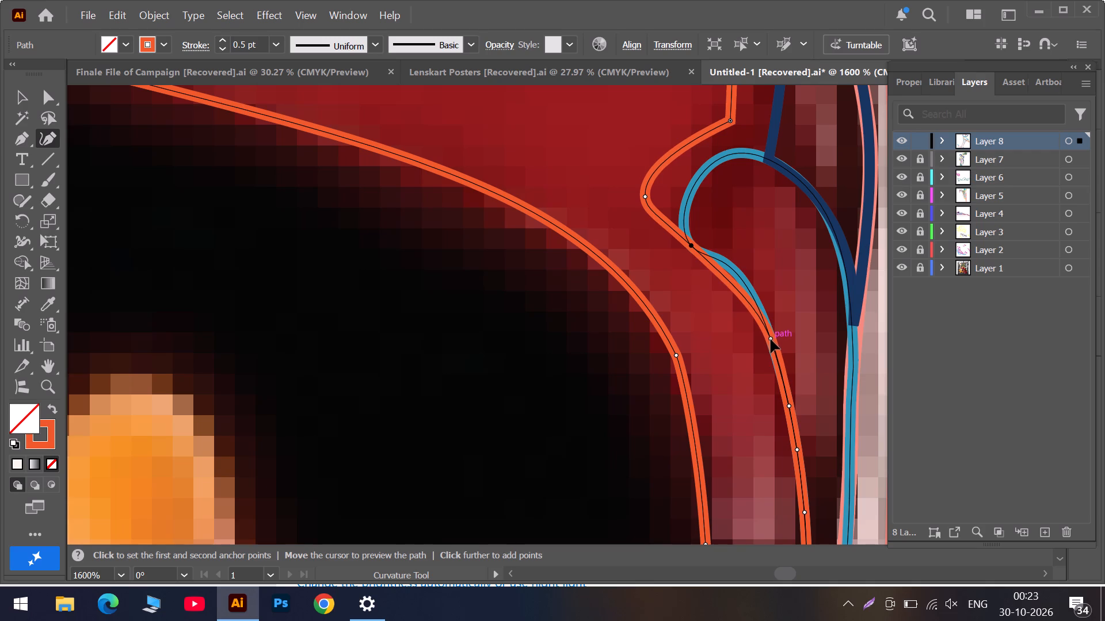
left_click_drag(771, 339, 773, 343)
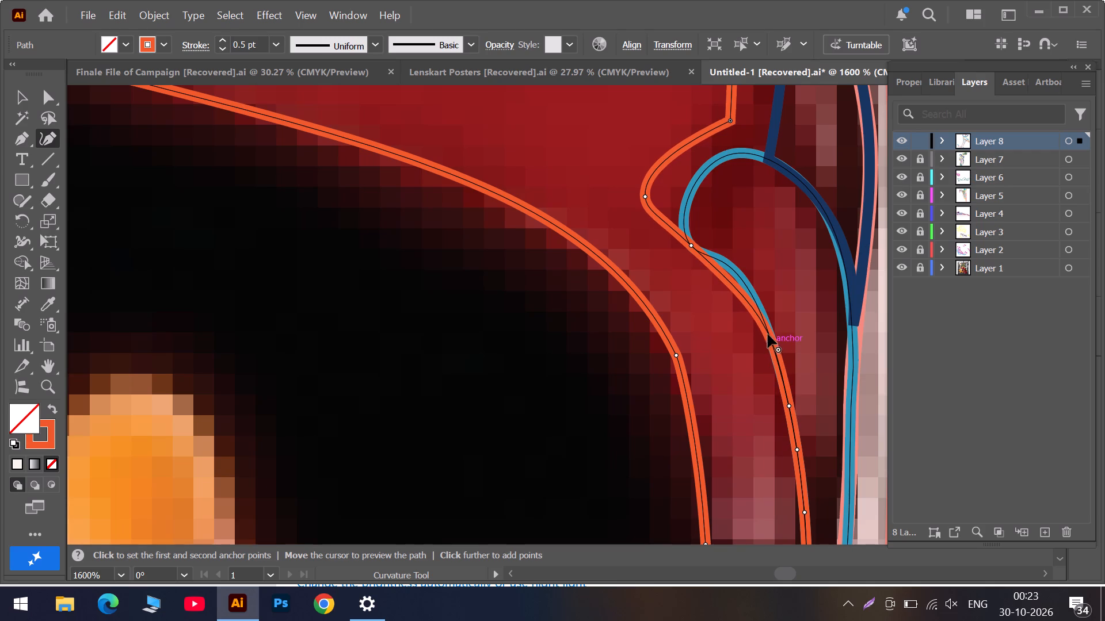
Add two anchors on the orange segment below the blue loop and place them on the blue outline's outward curve.
left_click_drag(736, 289, 736, 279)
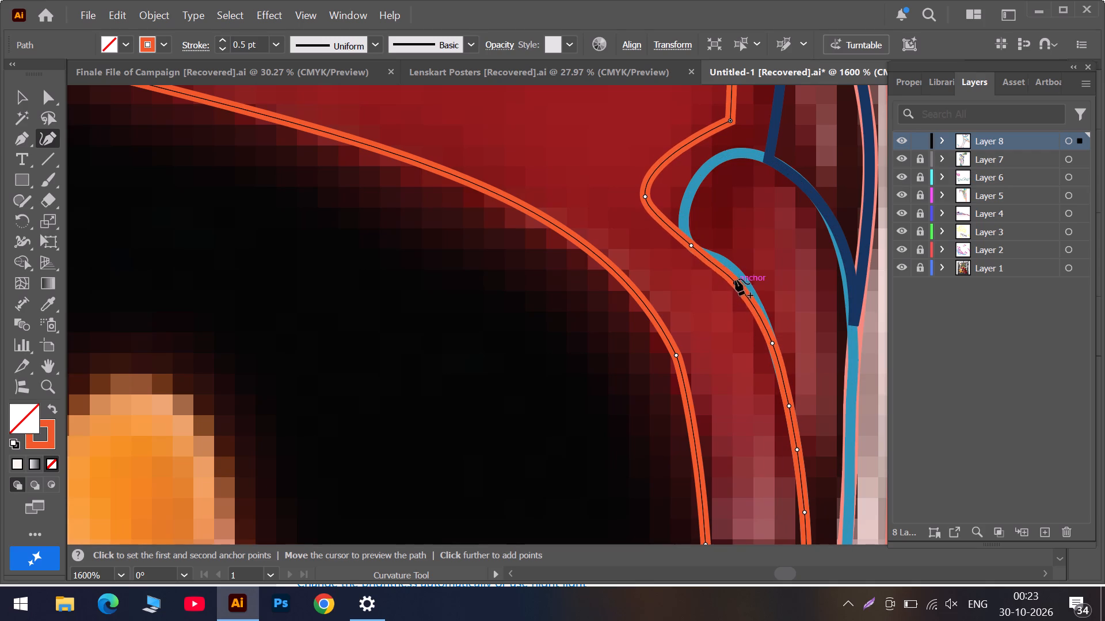
left_click_drag(736, 279, 742, 282)
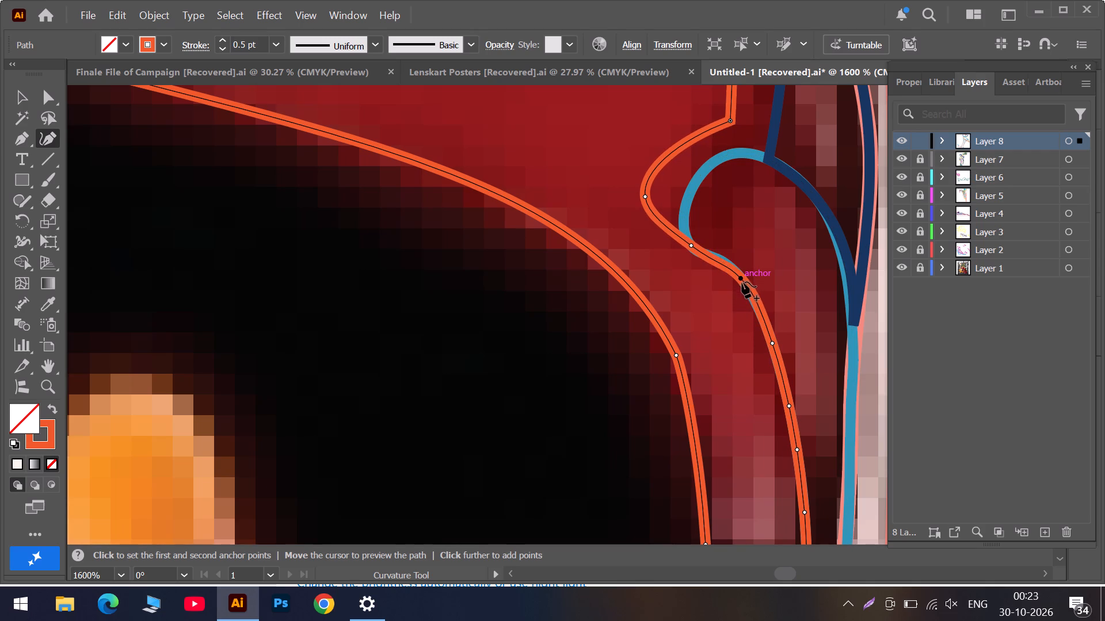
left_click_drag(742, 282, 748, 287)
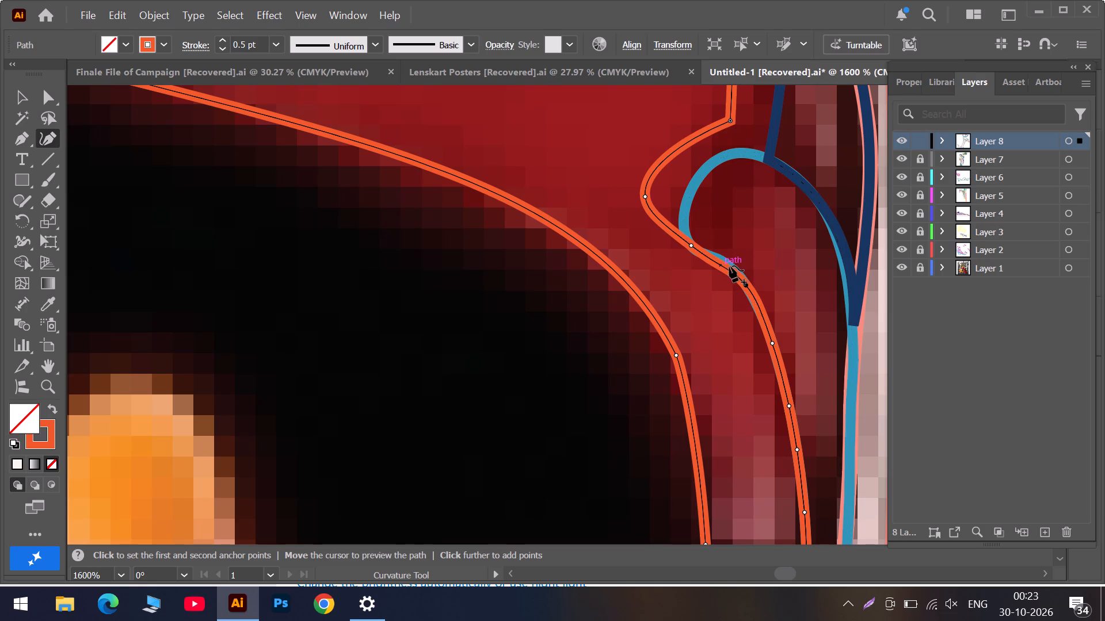
left_click_drag(727, 269, 727, 268)
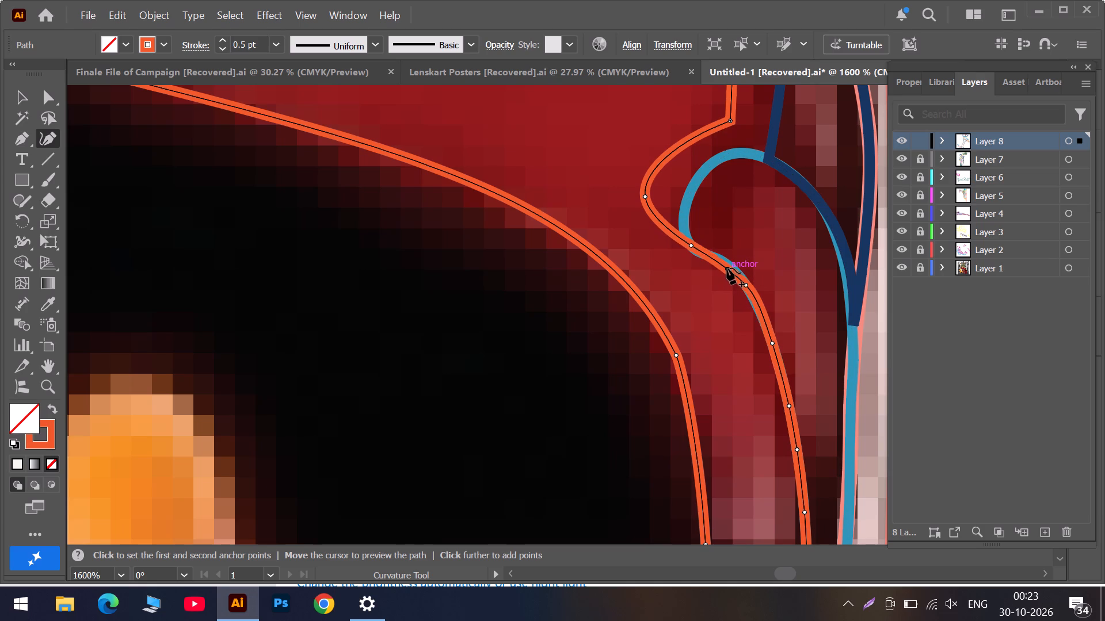
left_click_drag(727, 268, 734, 269)
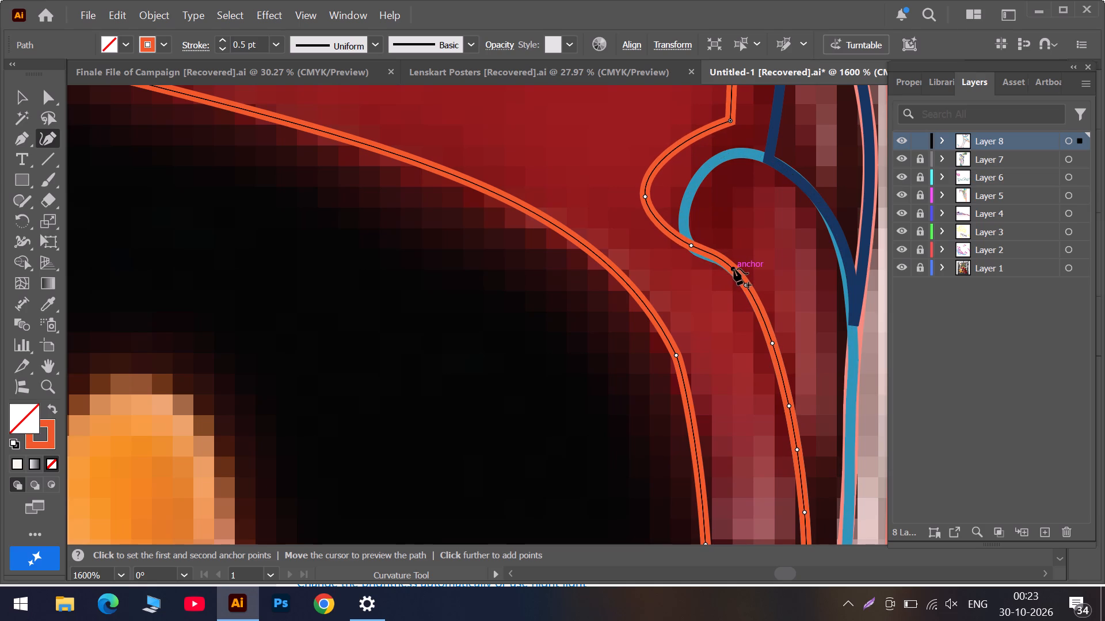
Add an anchor at the bottom of the blue loop and adjust it and its neighbour so the orange path fits the inward bend.
left_click_drag(707, 252, 705, 255)
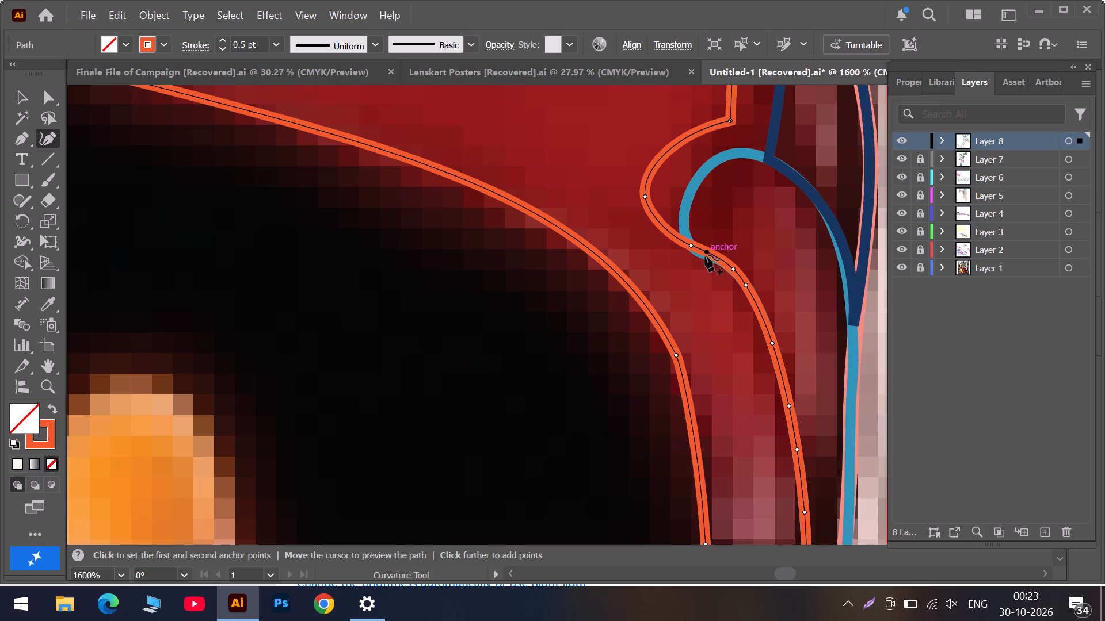
left_click_drag(705, 255, 700, 254)
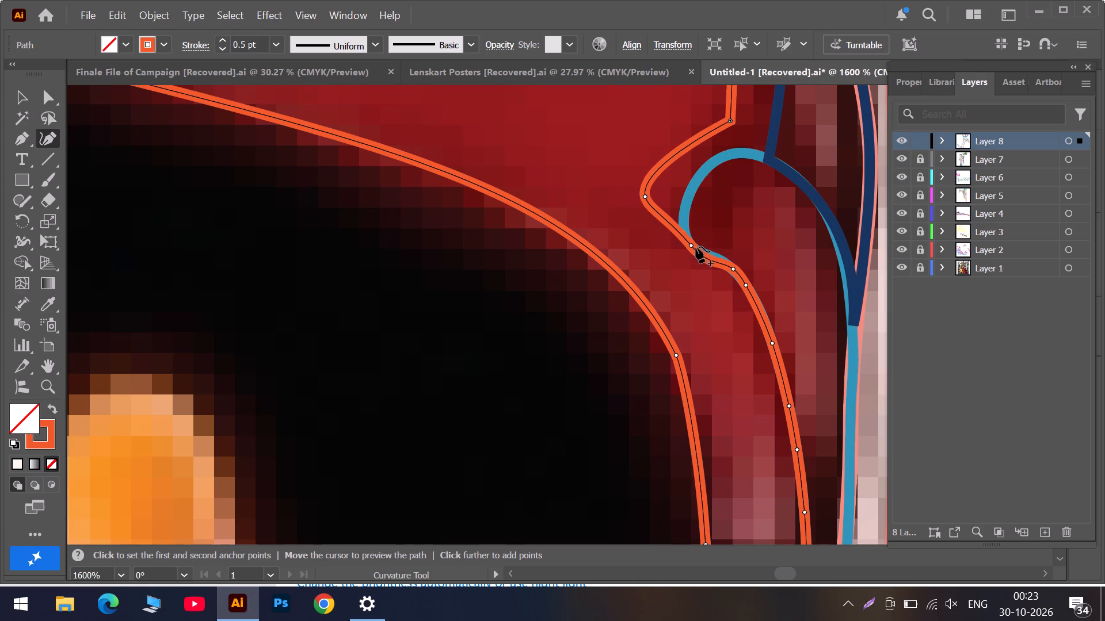
left_click_drag(693, 245, 685, 229)
left_click_drag(701, 254, 699, 252)
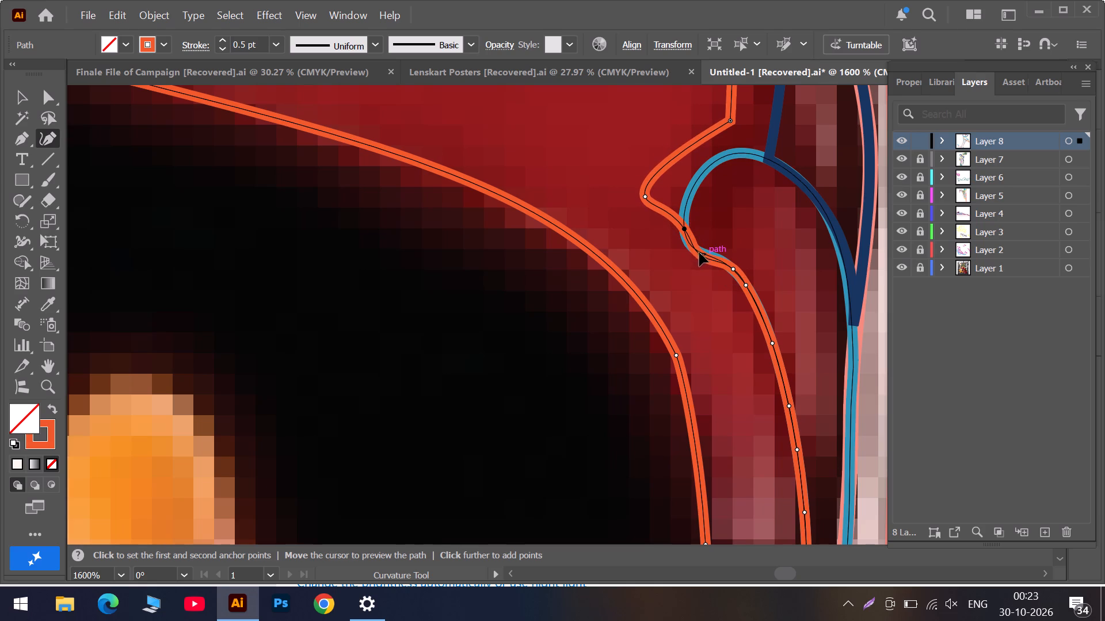
left_click_drag(699, 252, 687, 241)
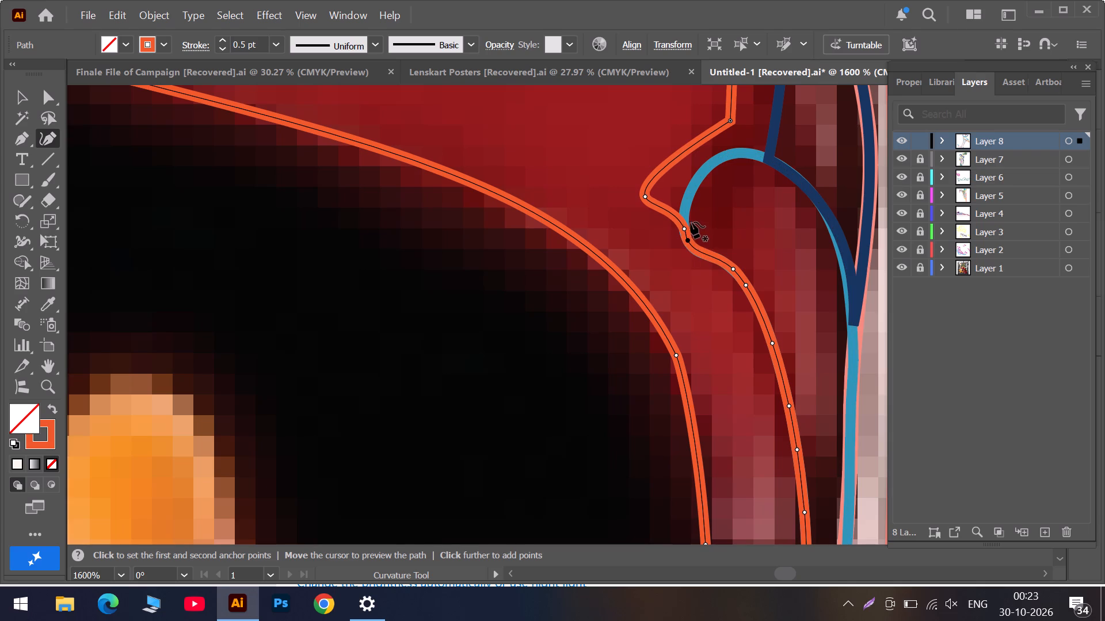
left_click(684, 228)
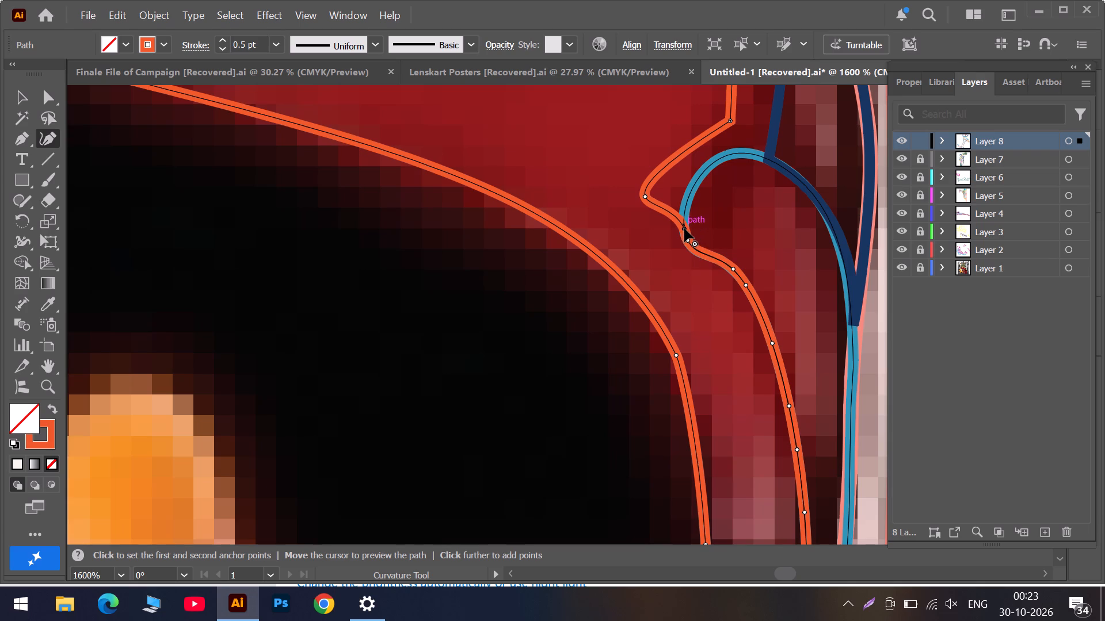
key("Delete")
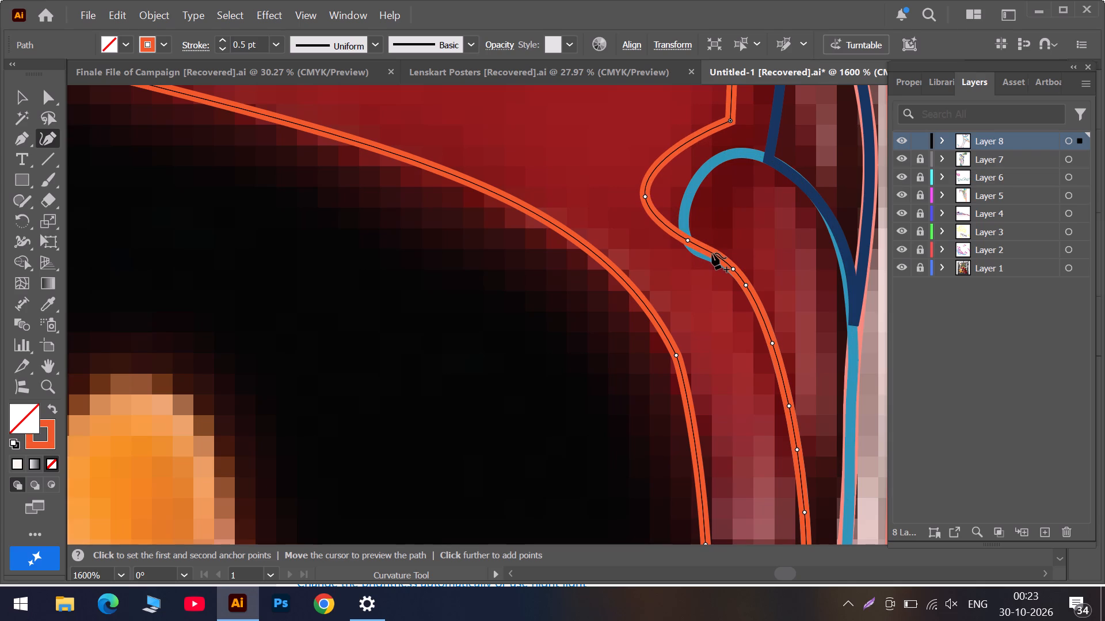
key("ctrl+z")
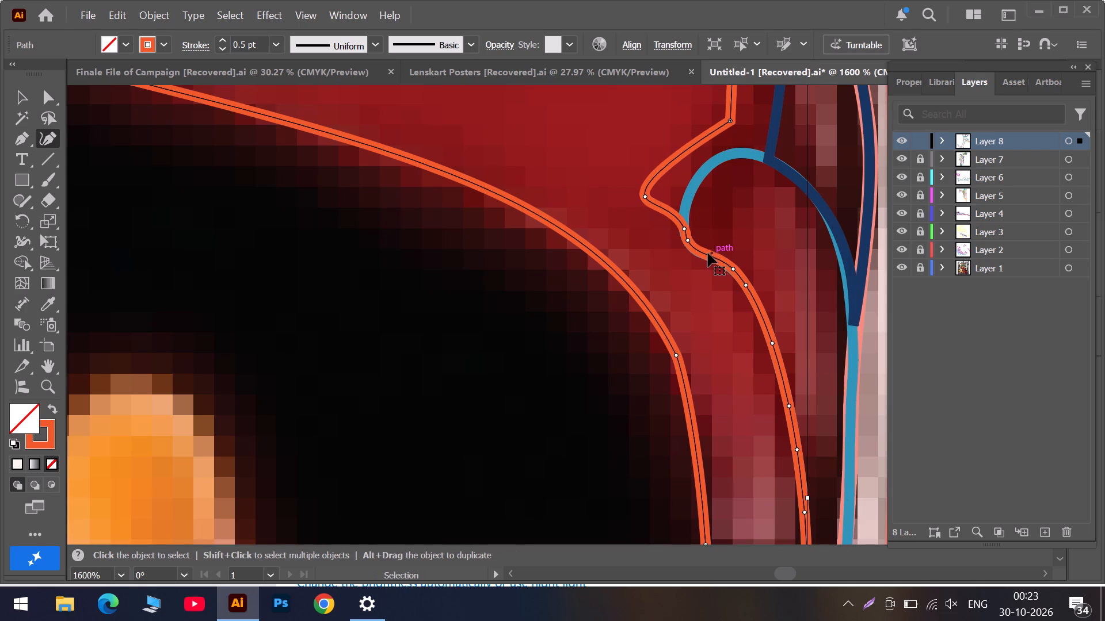
Fit the orange path to the blue loop's upper arc by moving two anchors onto it, up to the dark blue junction, and adding one at its top.
left_click_drag(643, 196, 692, 170)
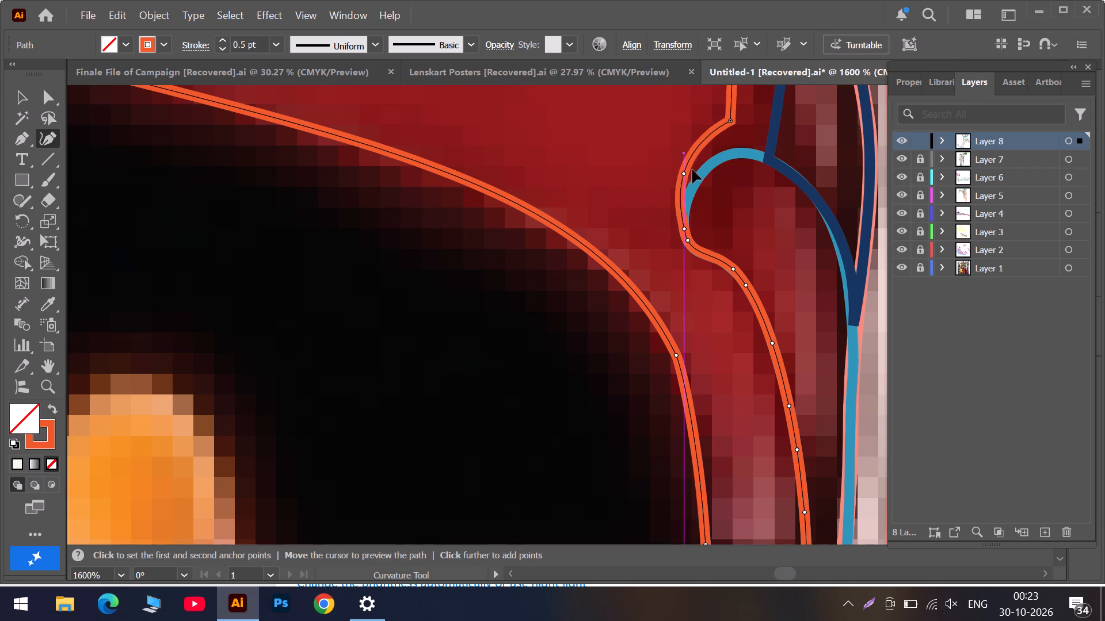
left_click_drag(692, 170, 698, 181)
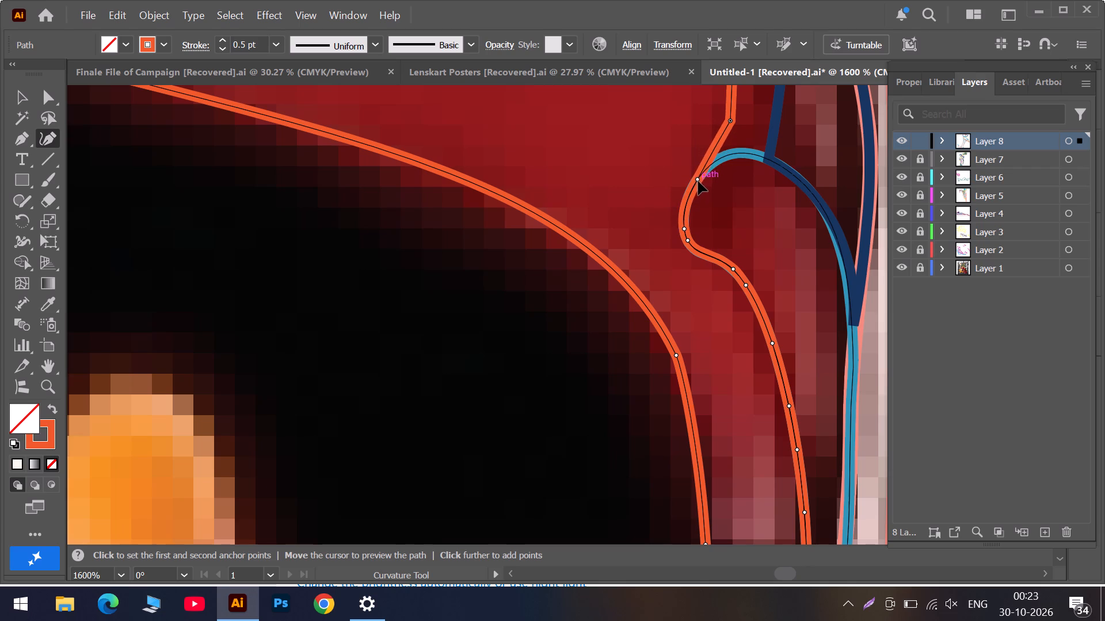
left_click_drag(698, 181, 694, 183)
scroll(705, 183, "up", 3)
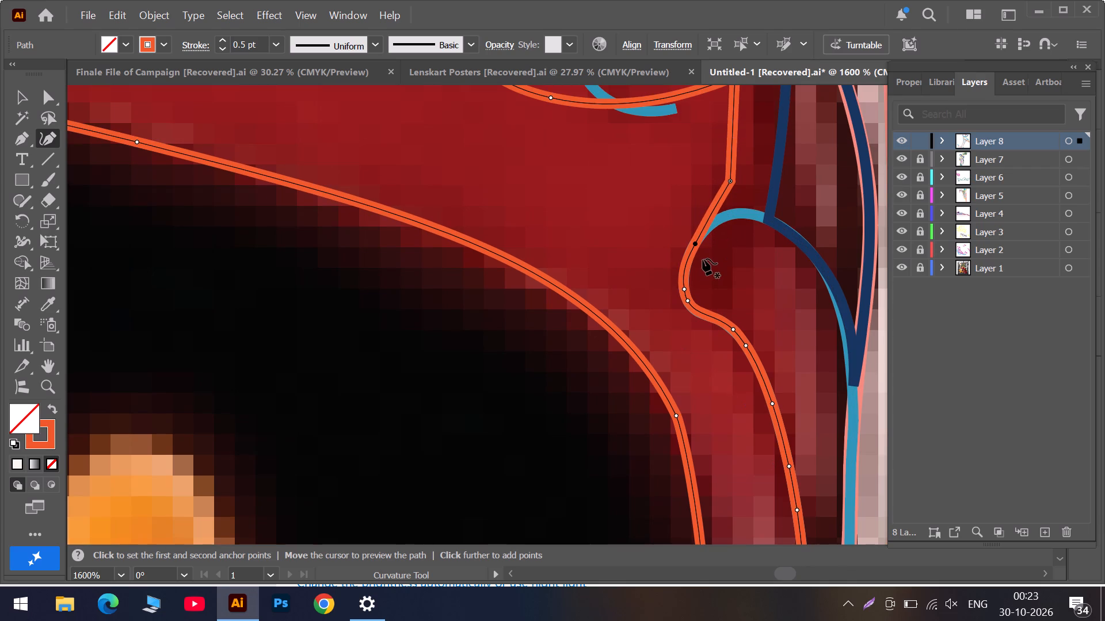
scroll(673, 202, "up", 1)
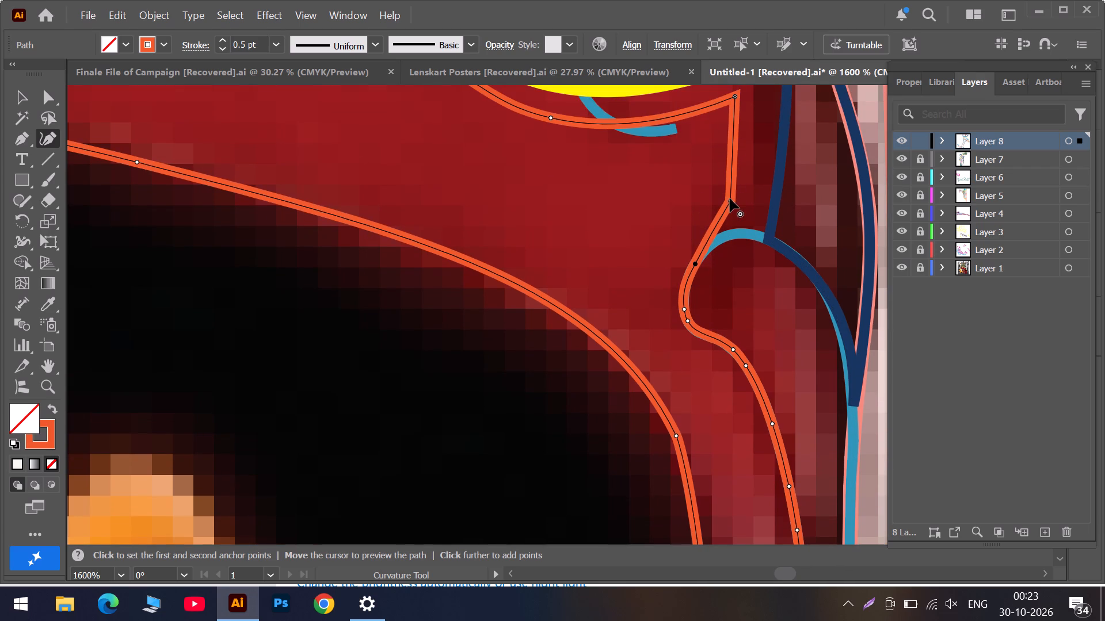
left_click_drag(730, 200, 766, 237)
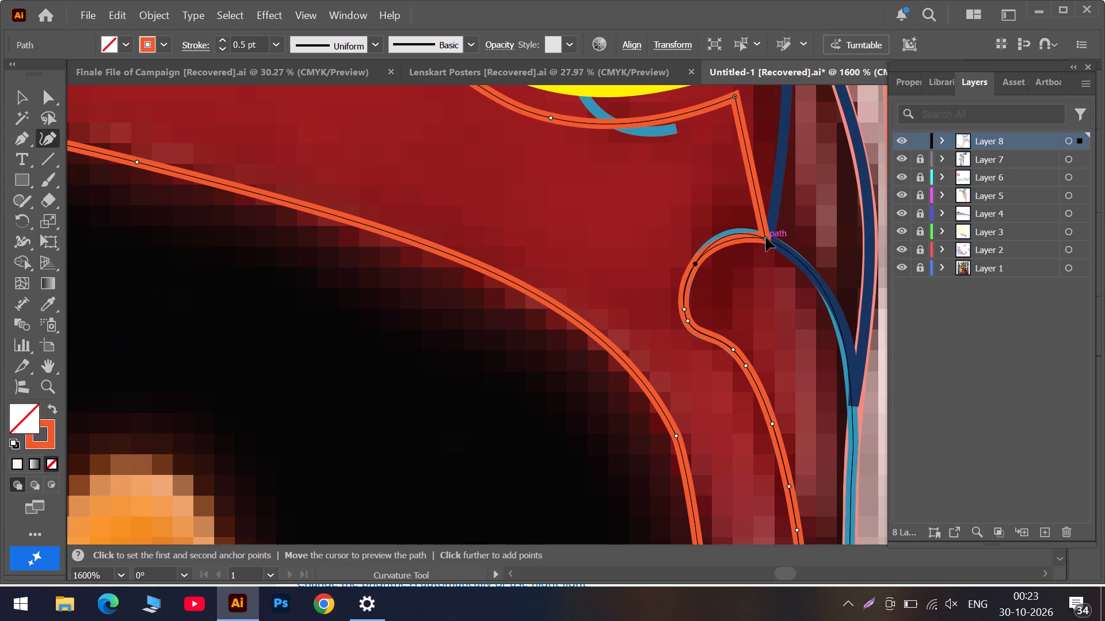
left_click_drag(766, 237, 765, 238)
left_click_drag(734, 240, 730, 240)
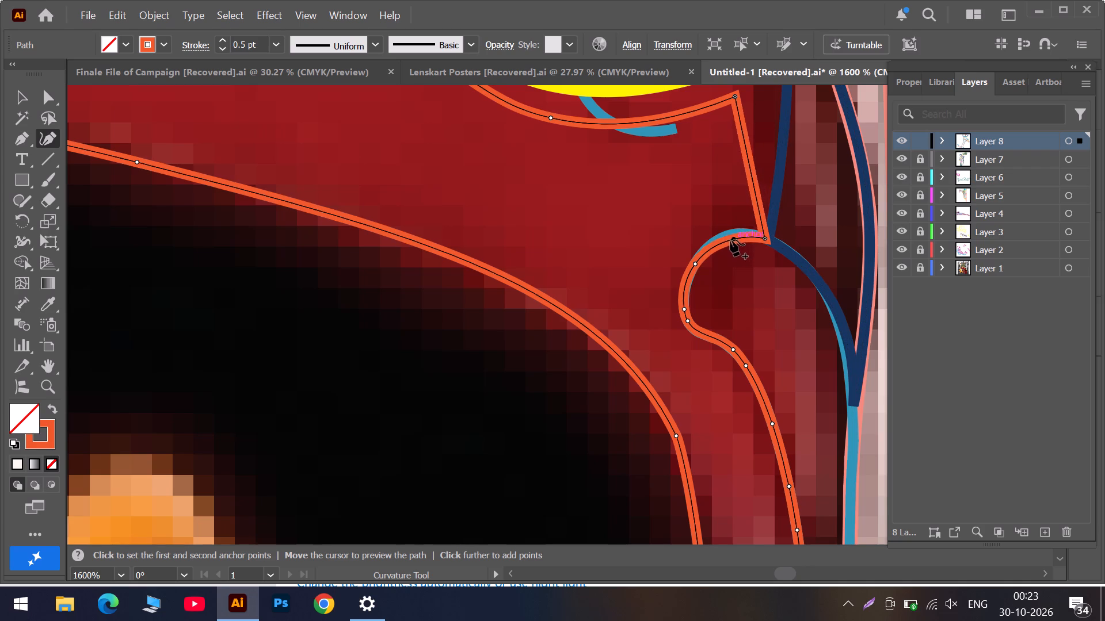
left_click_drag(730, 240, 727, 234)
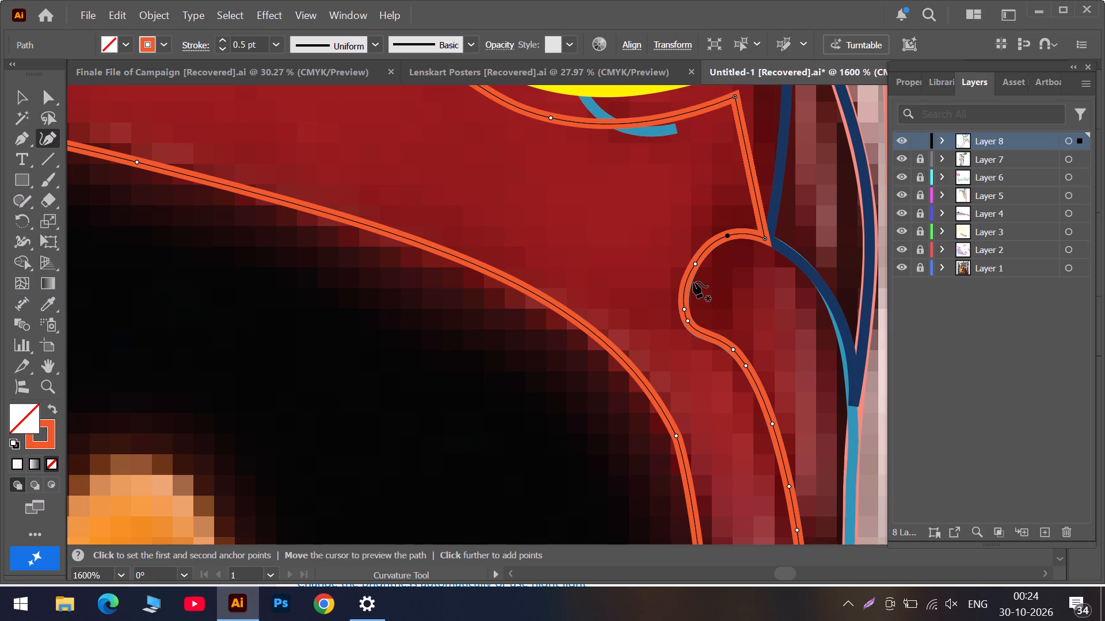
Move the orange path's upper corner to the yellow outline's corner and bend the edge below it along the dark blue outline with an added anchor.
scroll(693, 282, "up", 7)
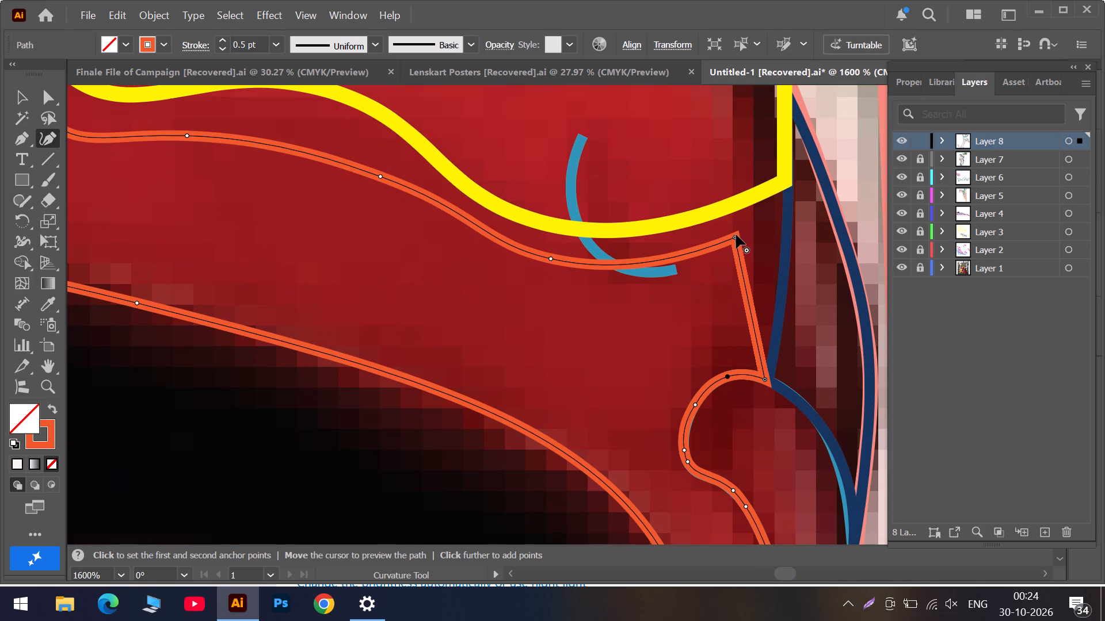
left_click_drag(735, 238, 787, 185)
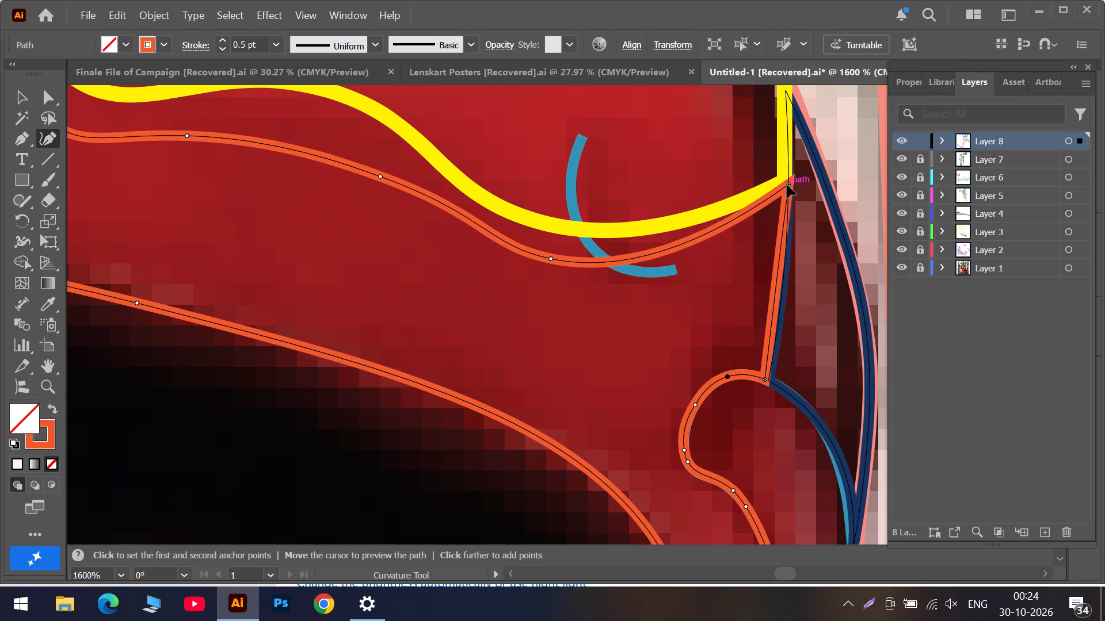
left_click_drag(787, 185, 787, 178)
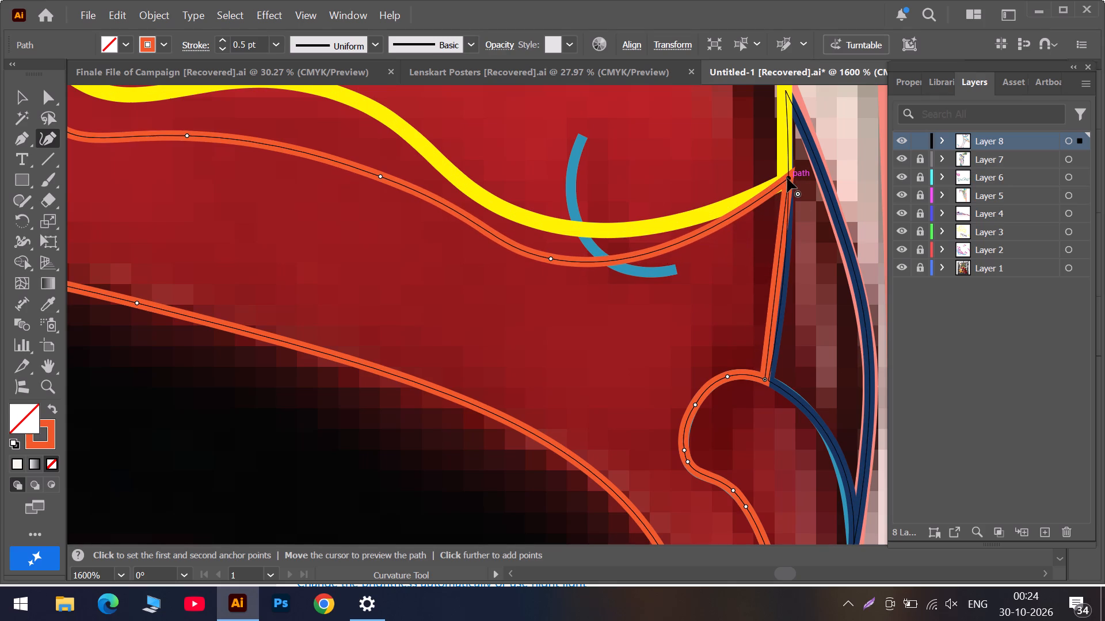
left_click_drag(778, 277, 786, 291)
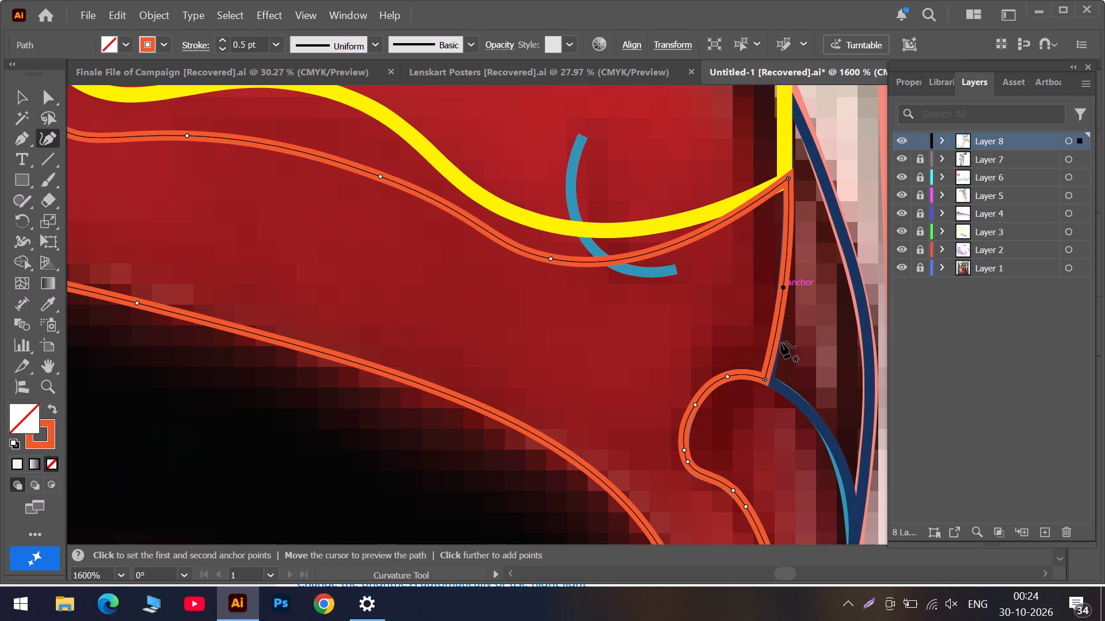
left_click(765, 378)
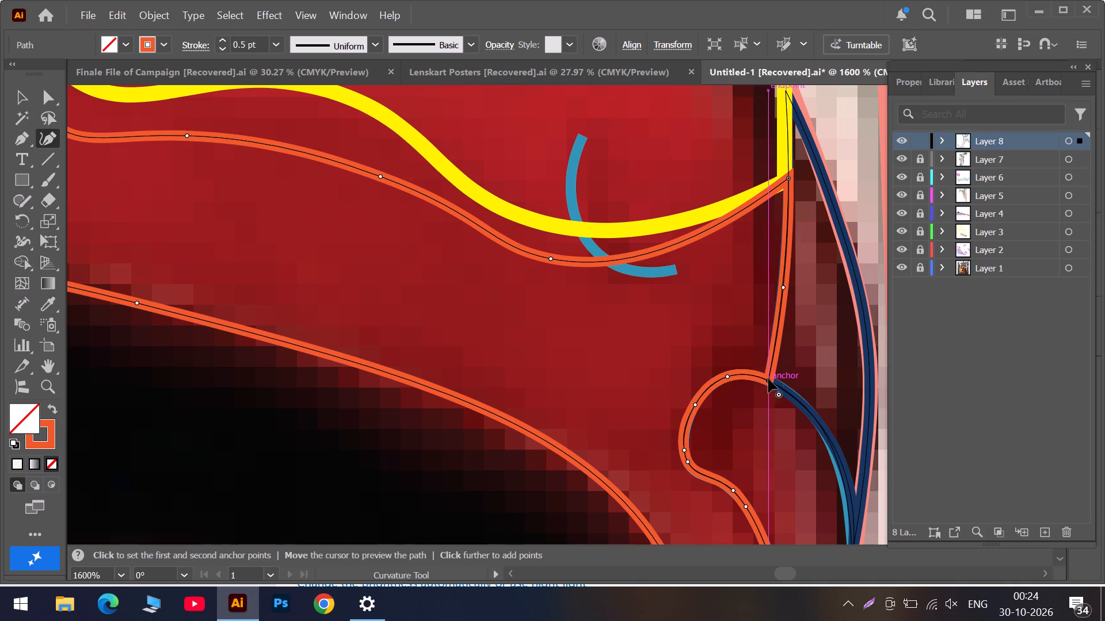
Move two anchors of the orange upper edge into the yellow outline's dip and adjust the corner anchor so the edge follows the yellow curve.
left_click_drag(551, 257, 577, 245)
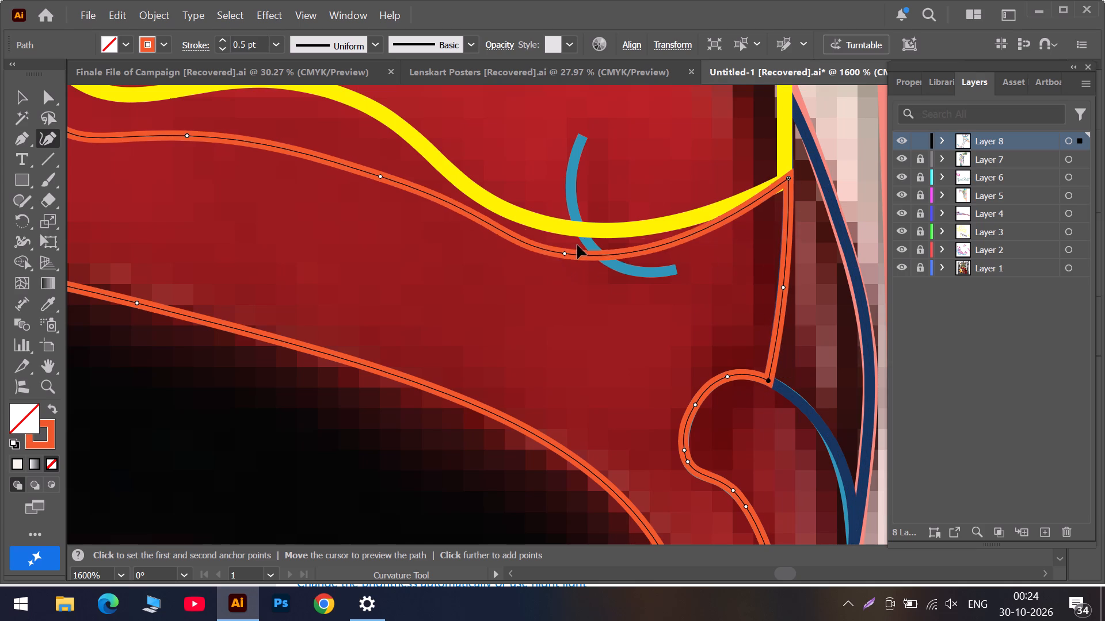
left_click_drag(577, 245, 657, 226)
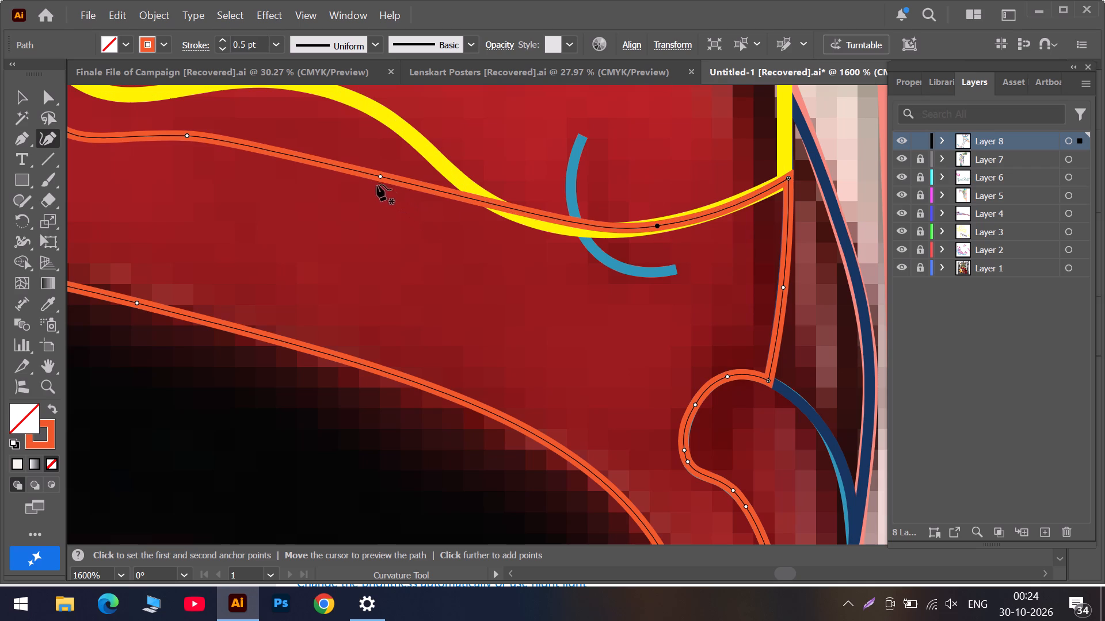
left_click_drag(380, 176, 435, 174)
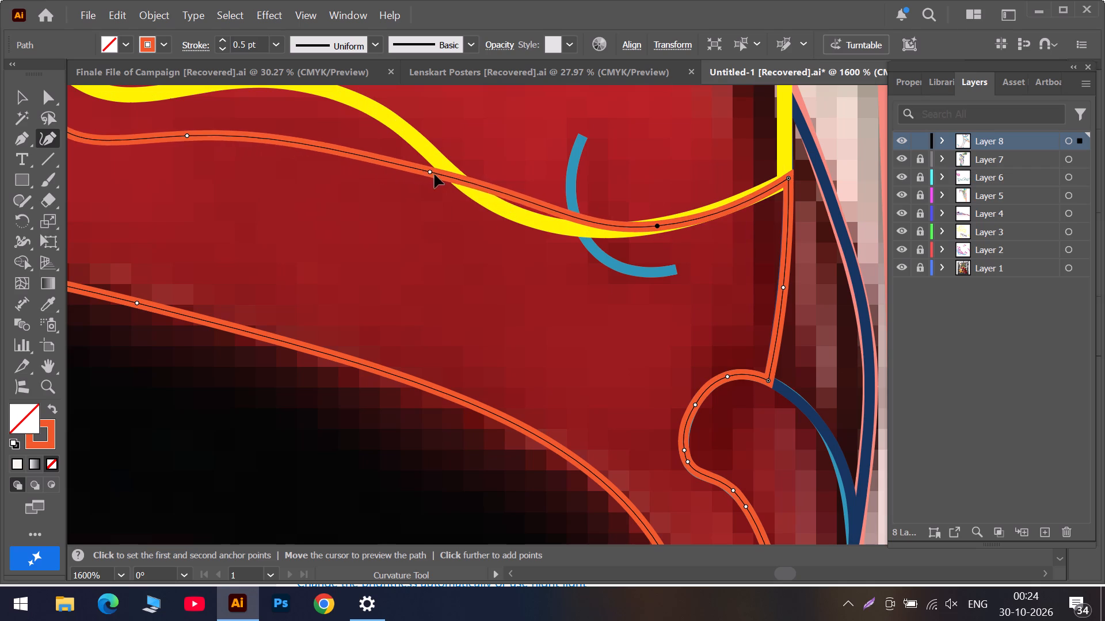
left_click_drag(435, 174, 571, 229)
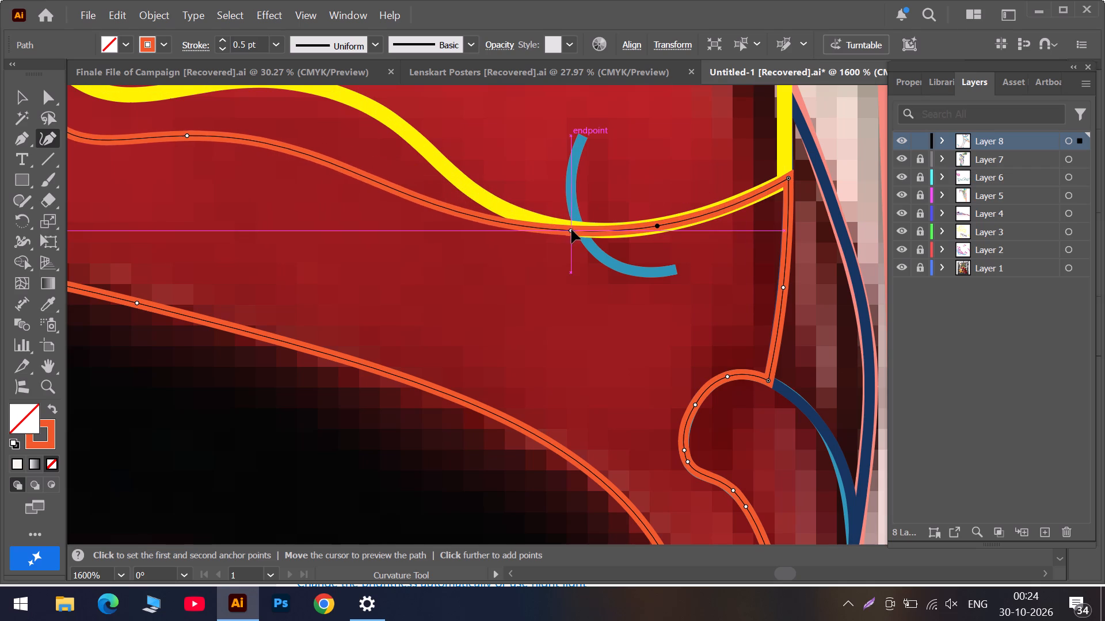
left_click_drag(571, 229, 574, 229)
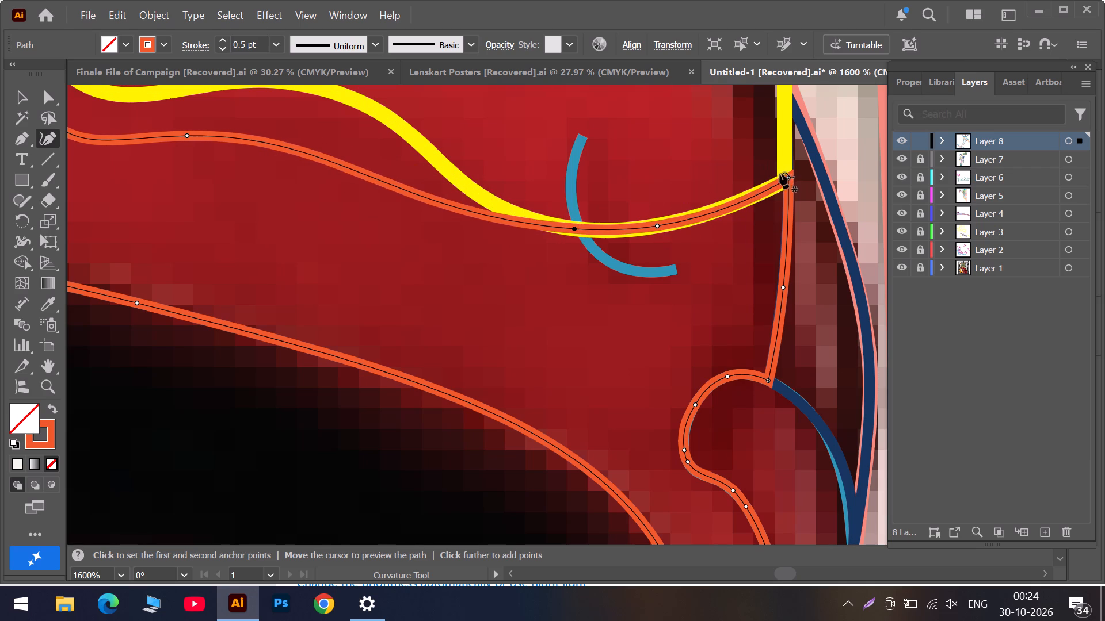
left_click(789, 179)
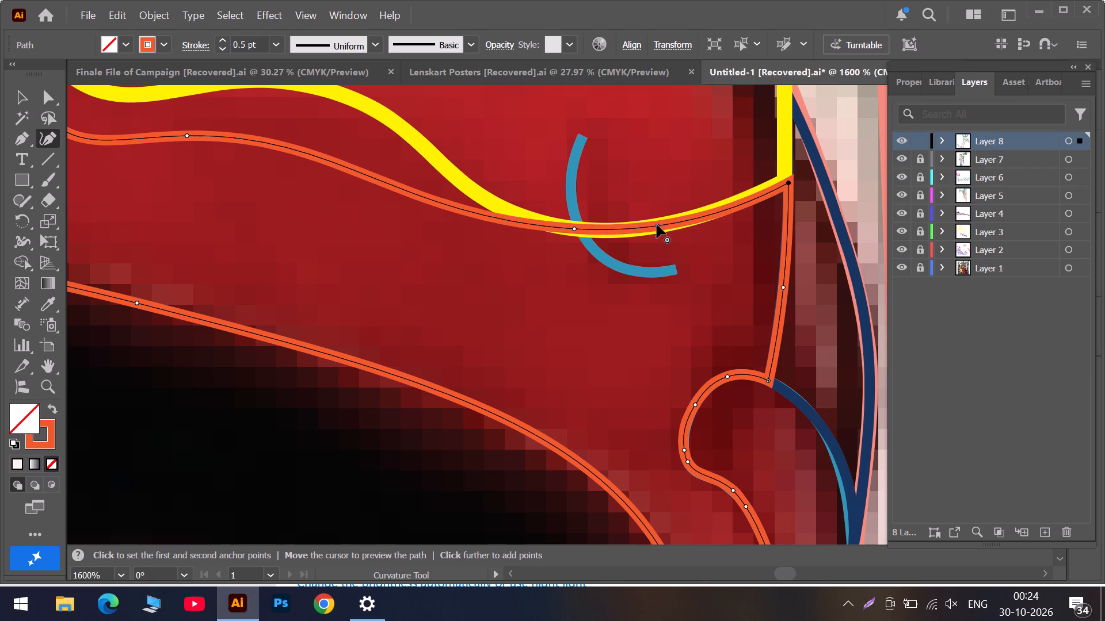
left_click_drag(657, 224, 654, 231)
left_click_drag(574, 229, 567, 232)
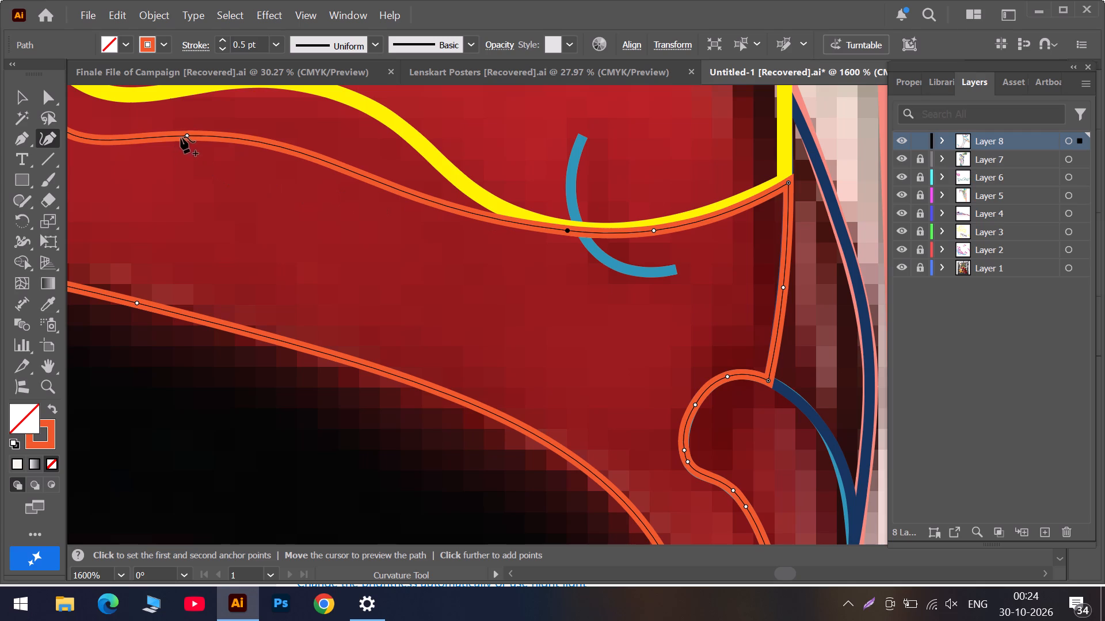
Move the next anchor of the orange upper edge onto the crest of the yellow outline.
left_click_drag(186, 135, 372, 114)
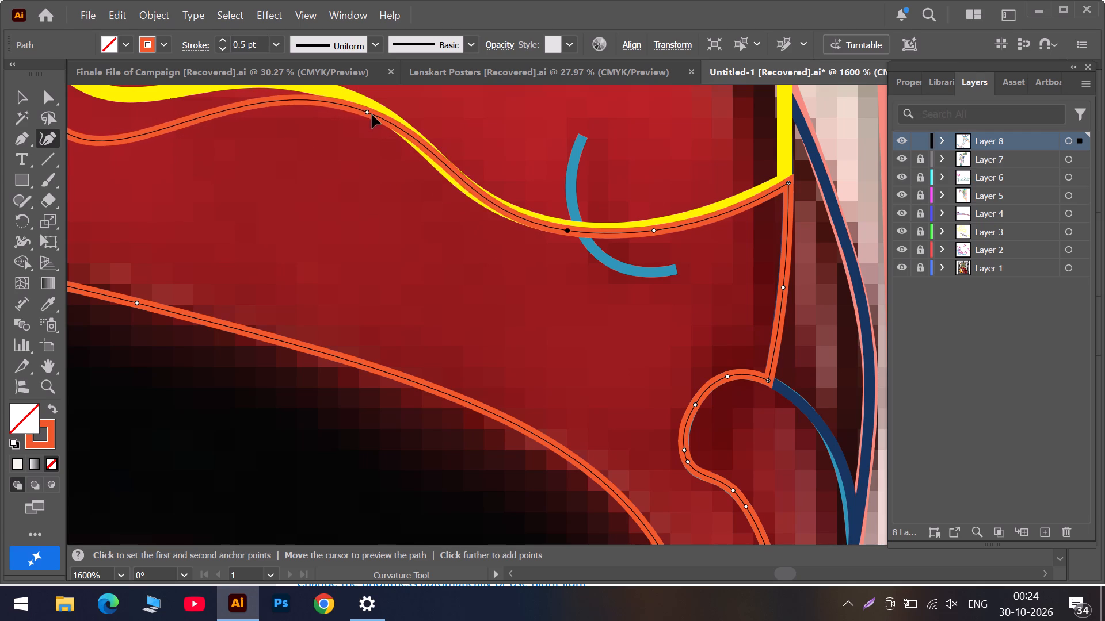
left_click_drag(372, 114, 325, 93)
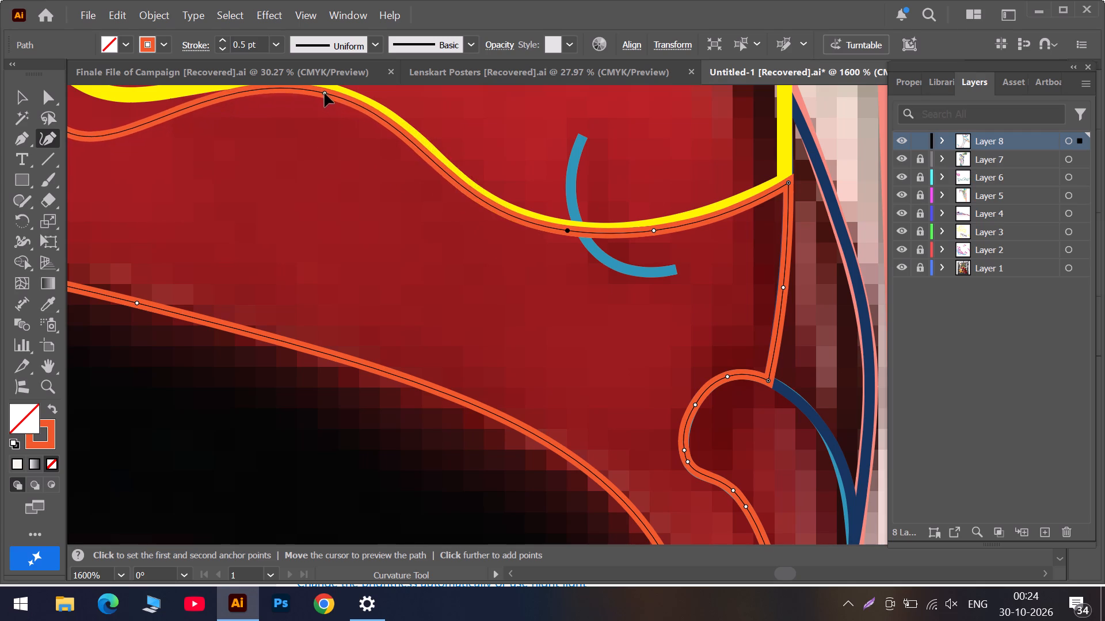
left_click_drag(325, 93, 321, 92)
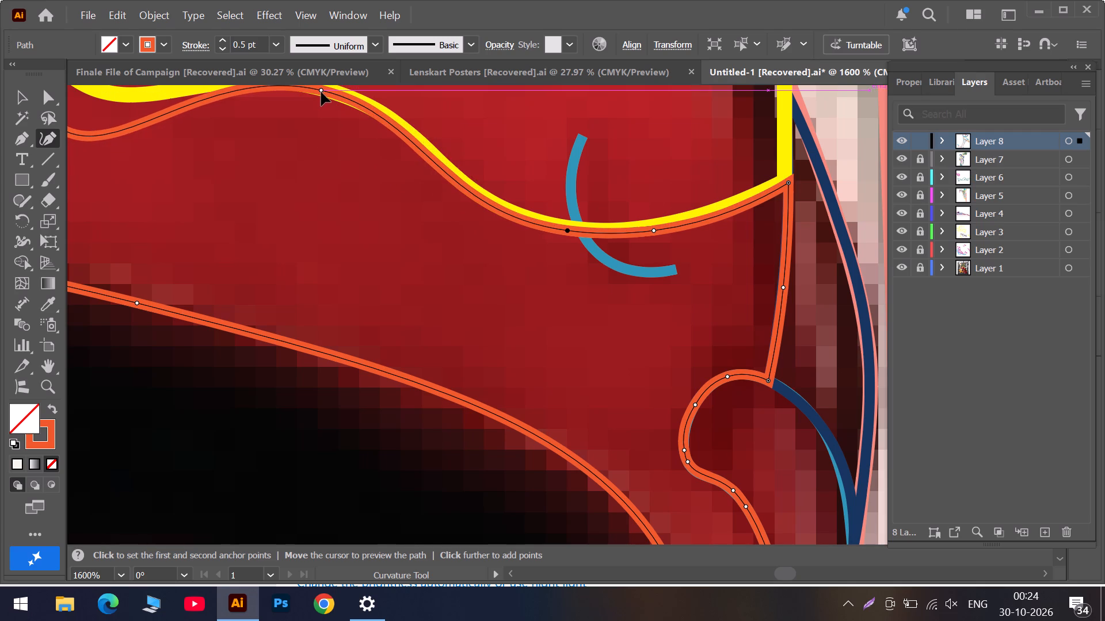
left_click_drag(321, 92, 319, 92)
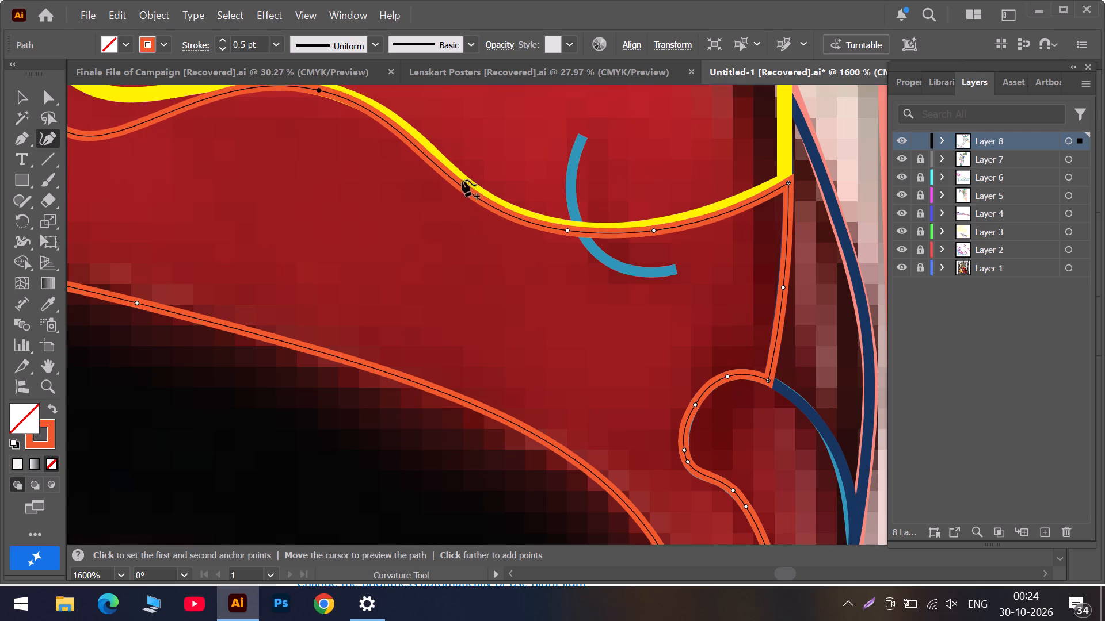
Add four anchors on the orange edge between the yellow outline's crest and dip, and place them along its slope.
left_click_drag(453, 179, 468, 187)
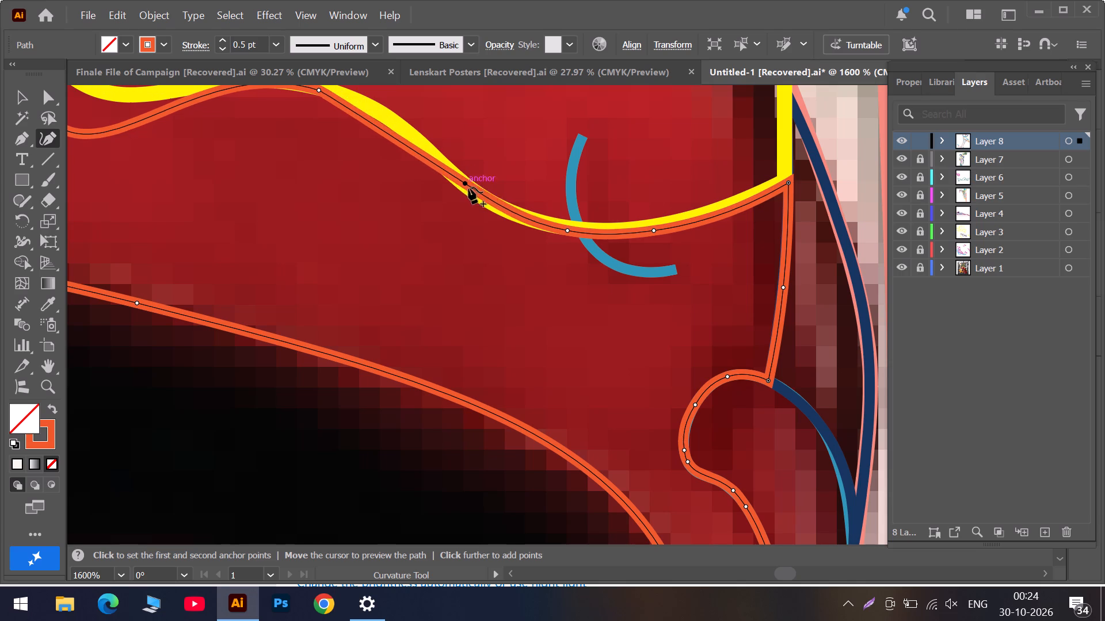
left_click_drag(468, 187, 489, 206)
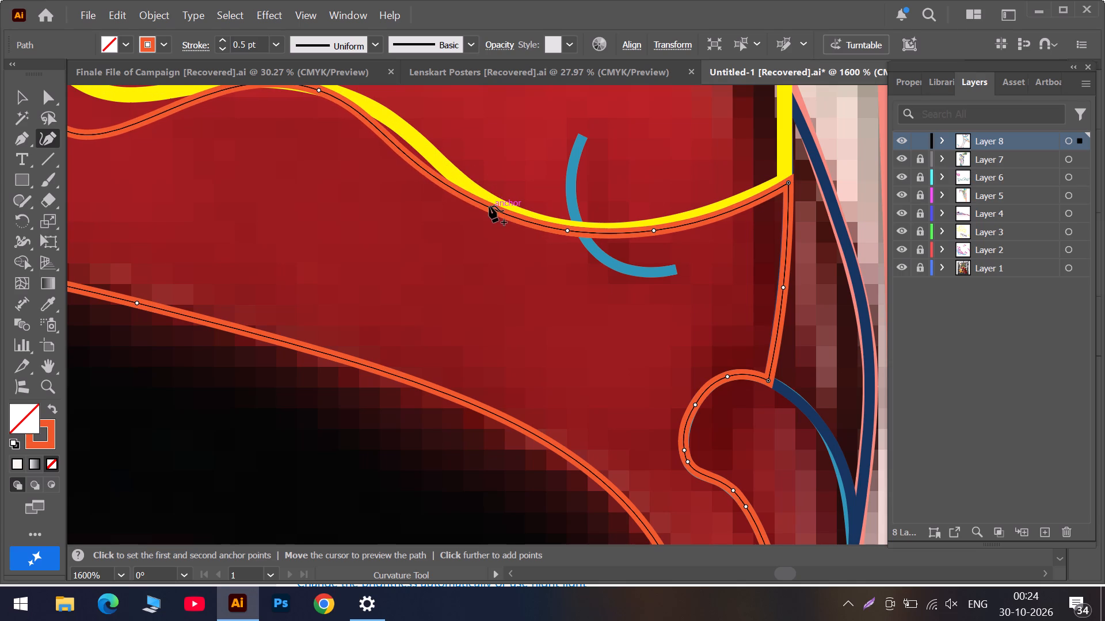
left_click_drag(489, 206, 487, 202)
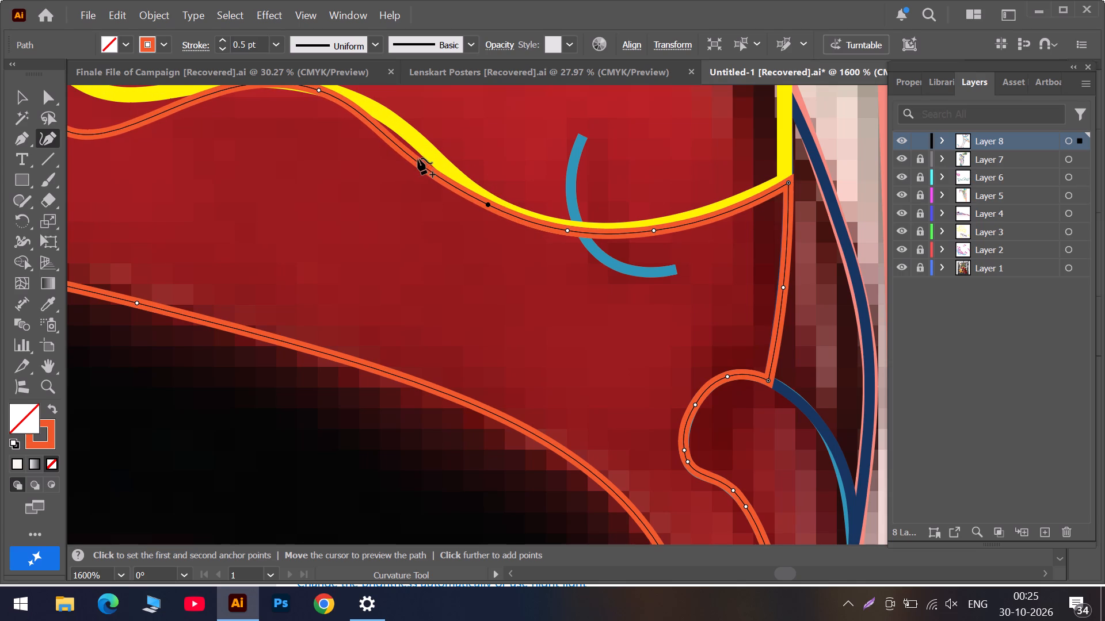
left_click_drag(413, 156, 411, 136)
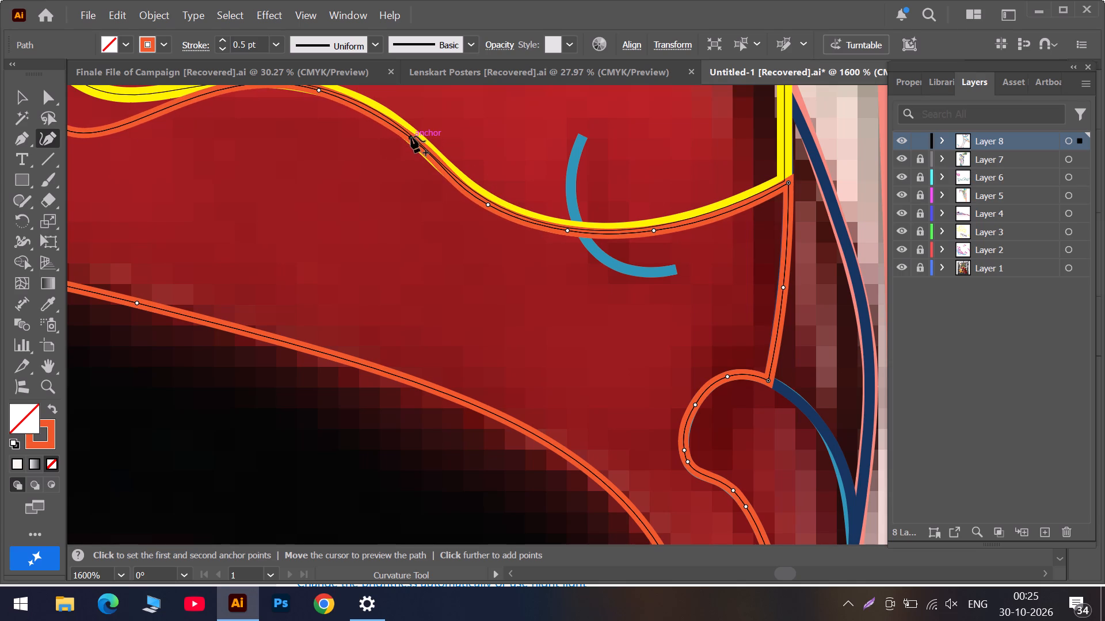
left_click_drag(411, 136, 419, 146)
left_click_drag(383, 119, 373, 110)
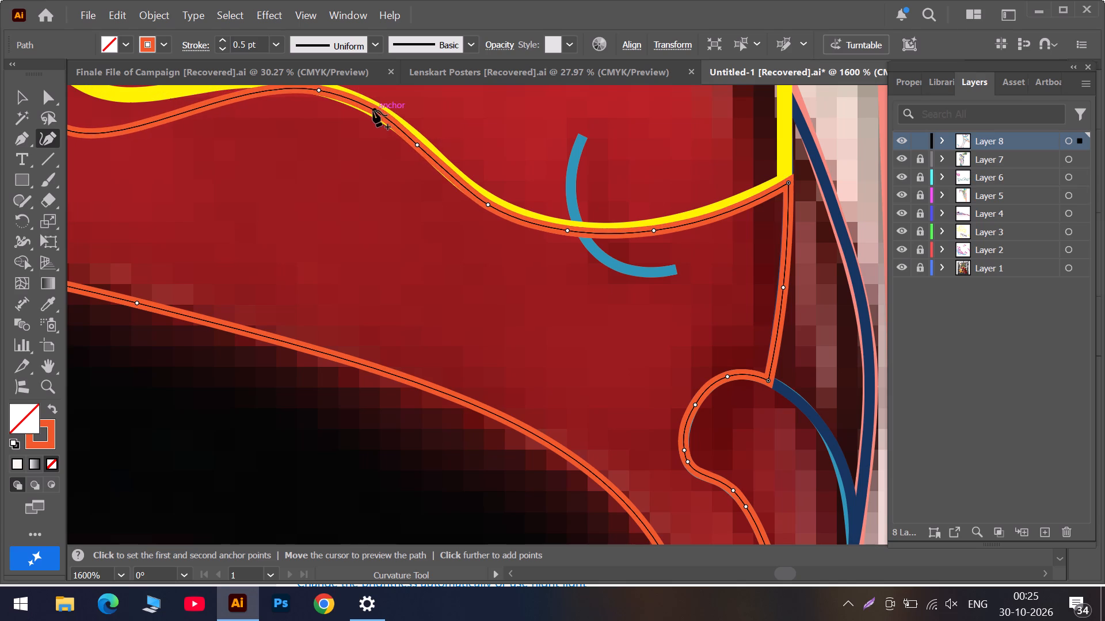
left_click_drag(373, 110, 372, 109)
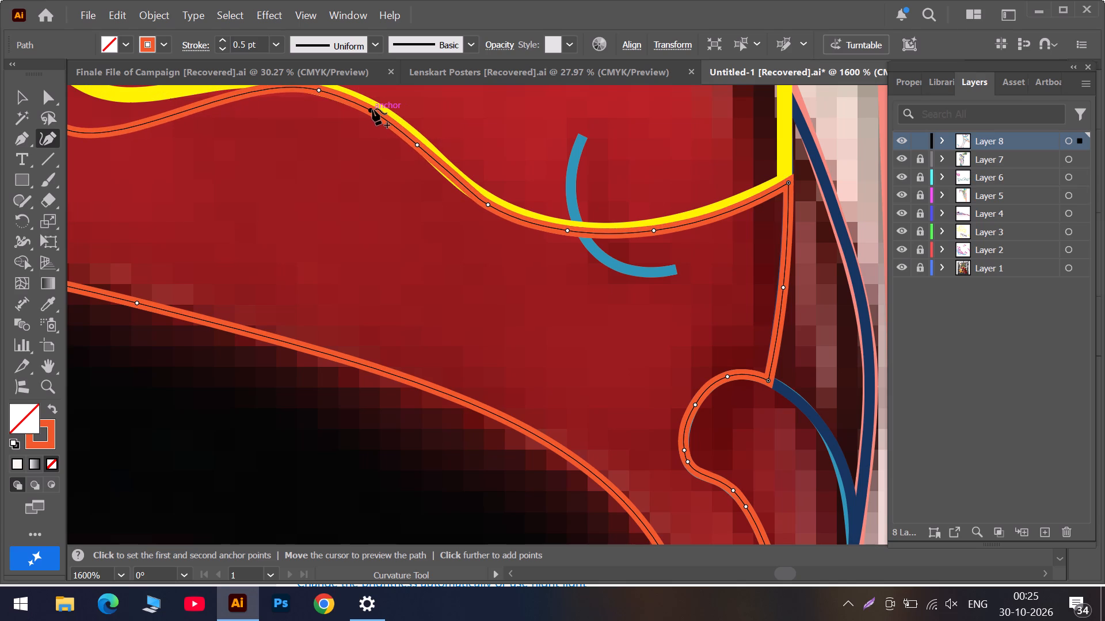
left_click_drag(372, 109, 360, 105)
left_click_drag(448, 170, 441, 169)
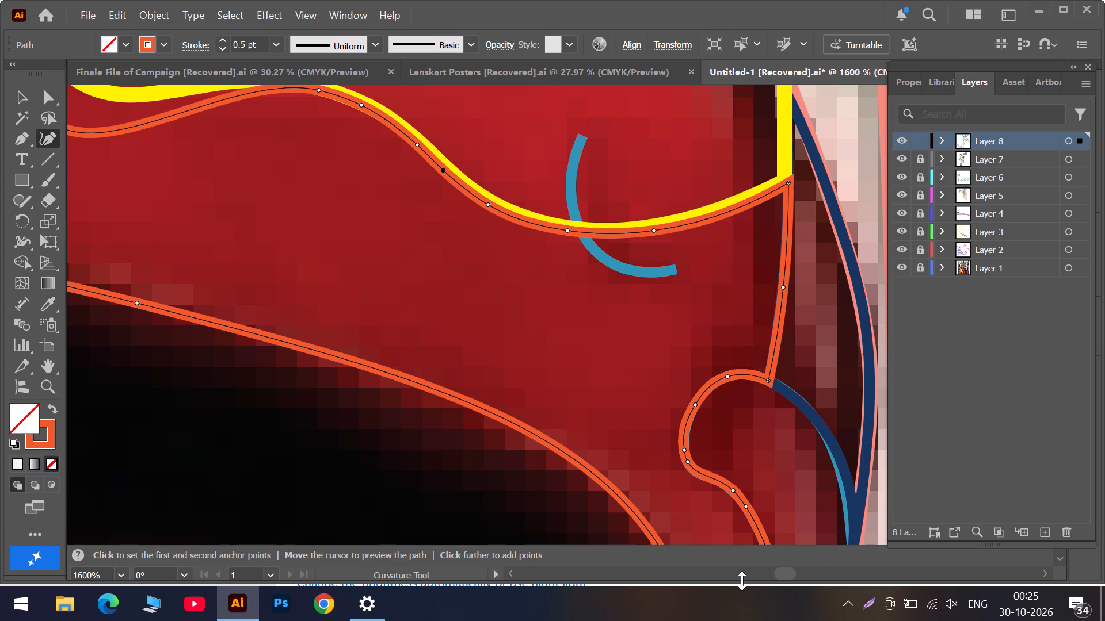
Move the next anchor of the orange upper edge up into the yellow outline's next dip, beside the broad crest.
left_click(752, 572)
scroll(701, 324, "up", 5)
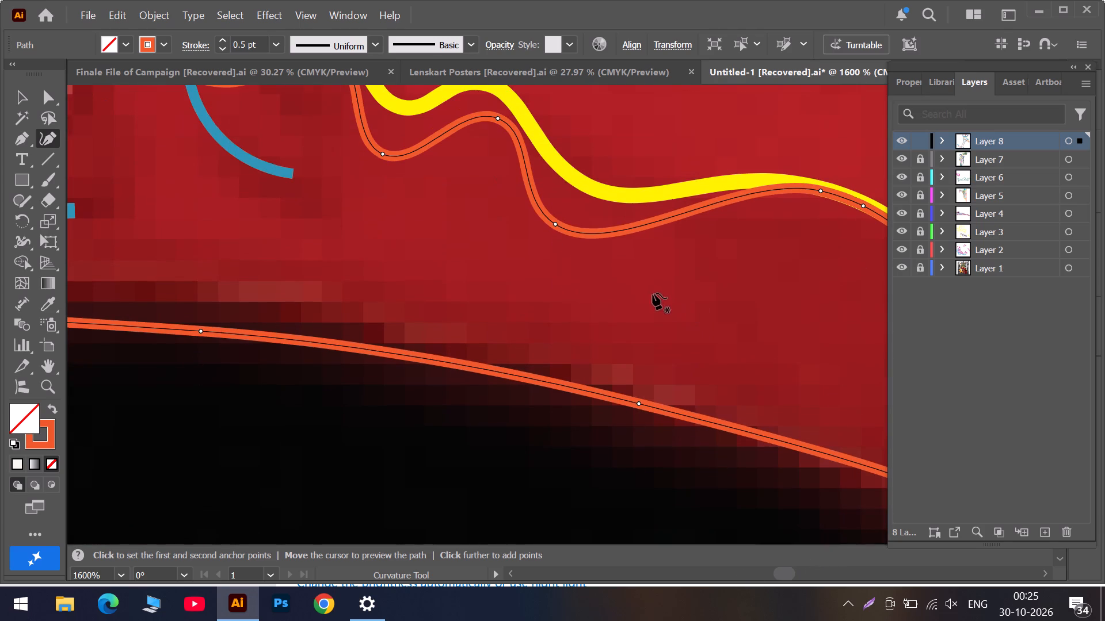
scroll(647, 290, "up", 3)
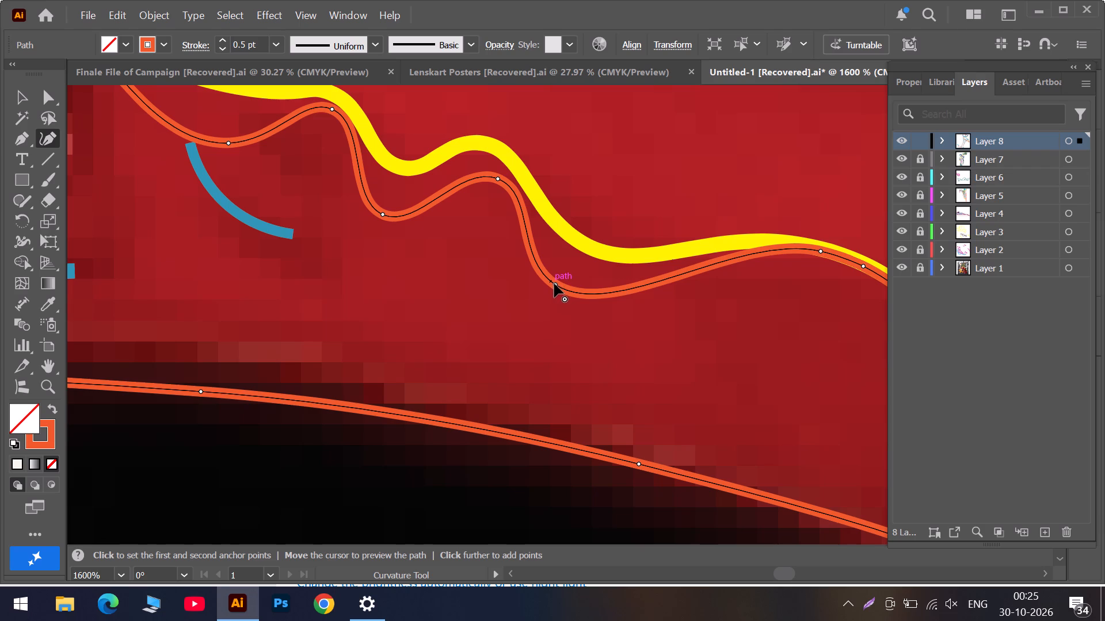
left_click_drag(554, 283, 570, 252)
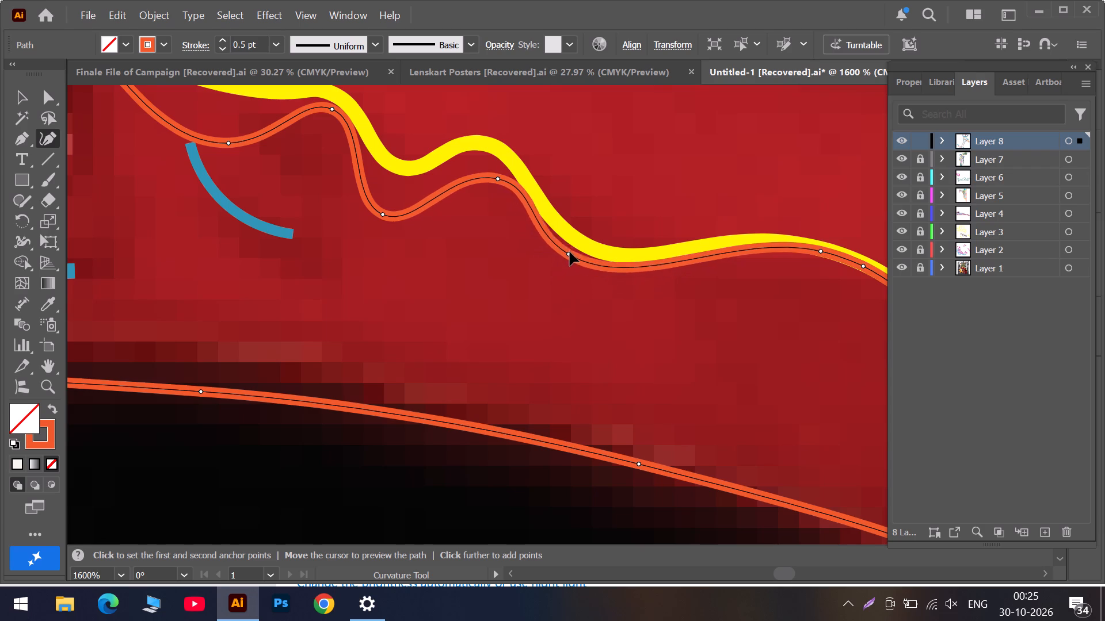
left_click_drag(570, 252, 595, 252)
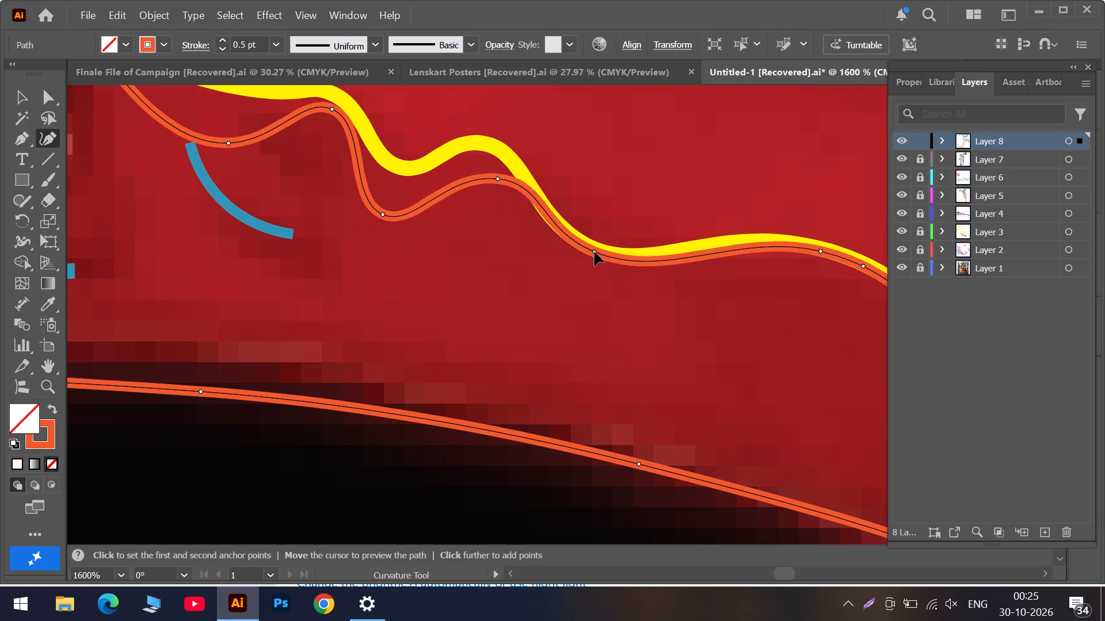
left_click_drag(595, 252, 586, 249)
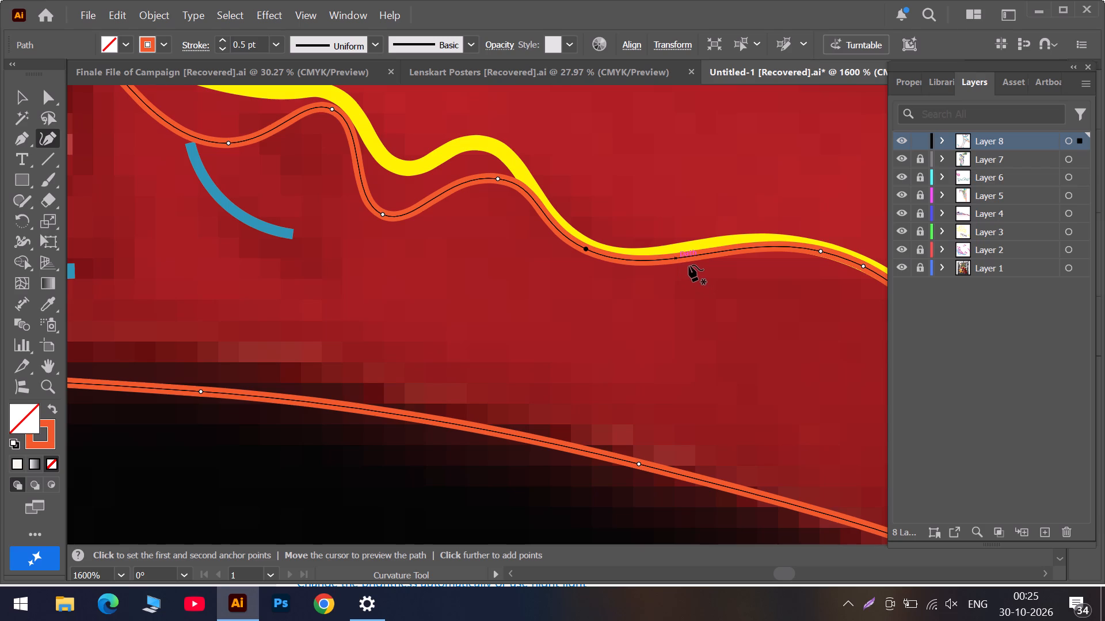
Add three anchors on the orange edge between the yellow outline's broad crest and this dip, and position them along its curve.
left_click_drag(688, 257, 715, 246)
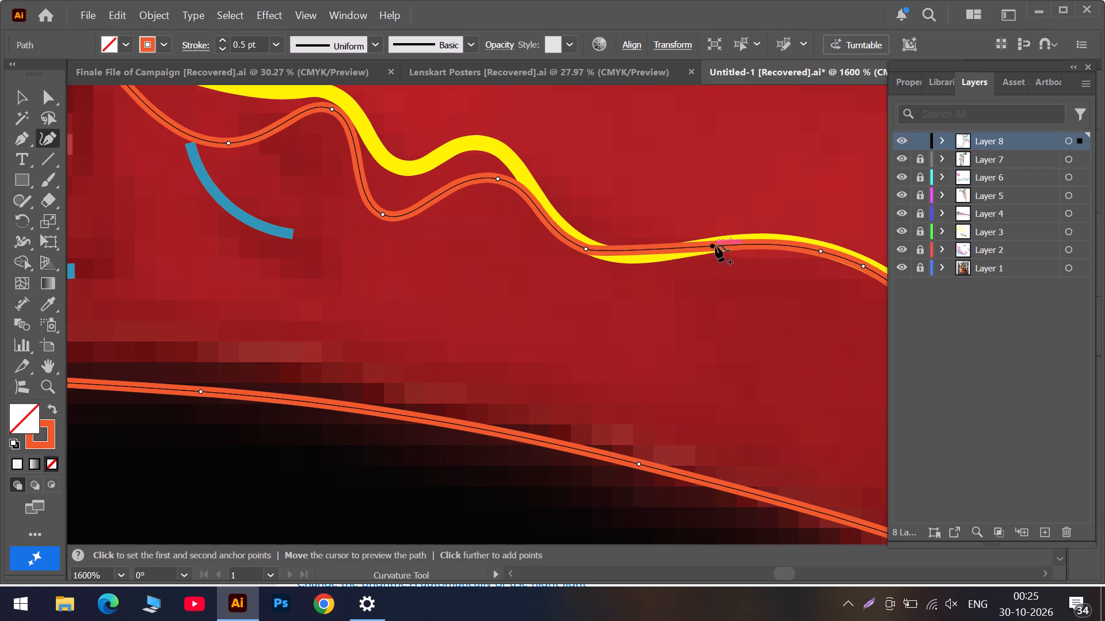
left_click_drag(715, 246, 769, 243)
left_click_drag(688, 247, 672, 257)
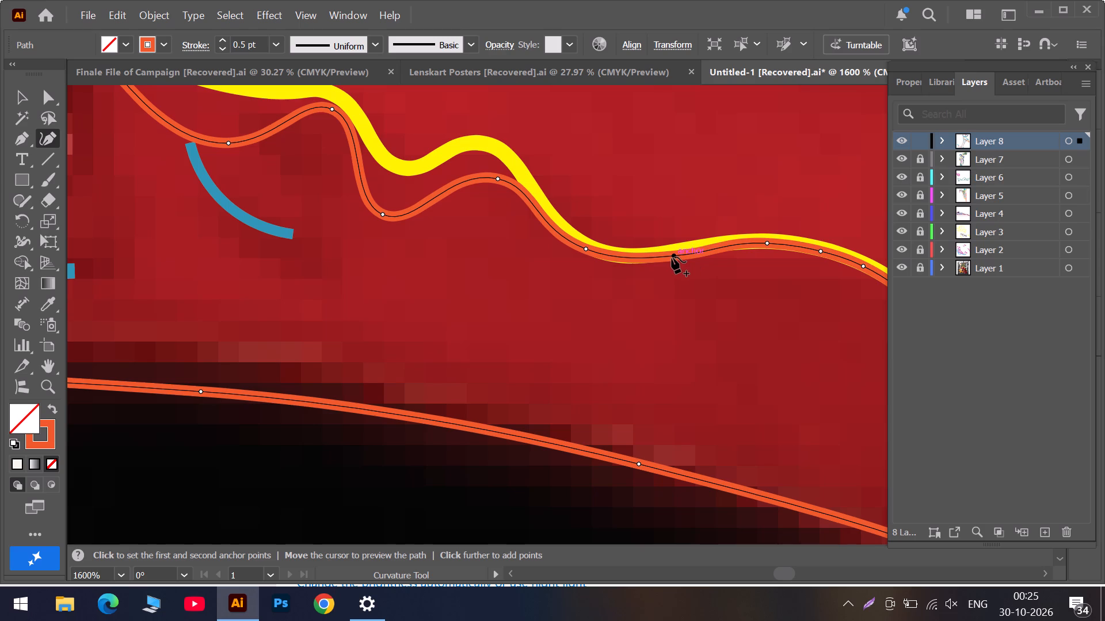
left_click_drag(672, 257, 671, 252)
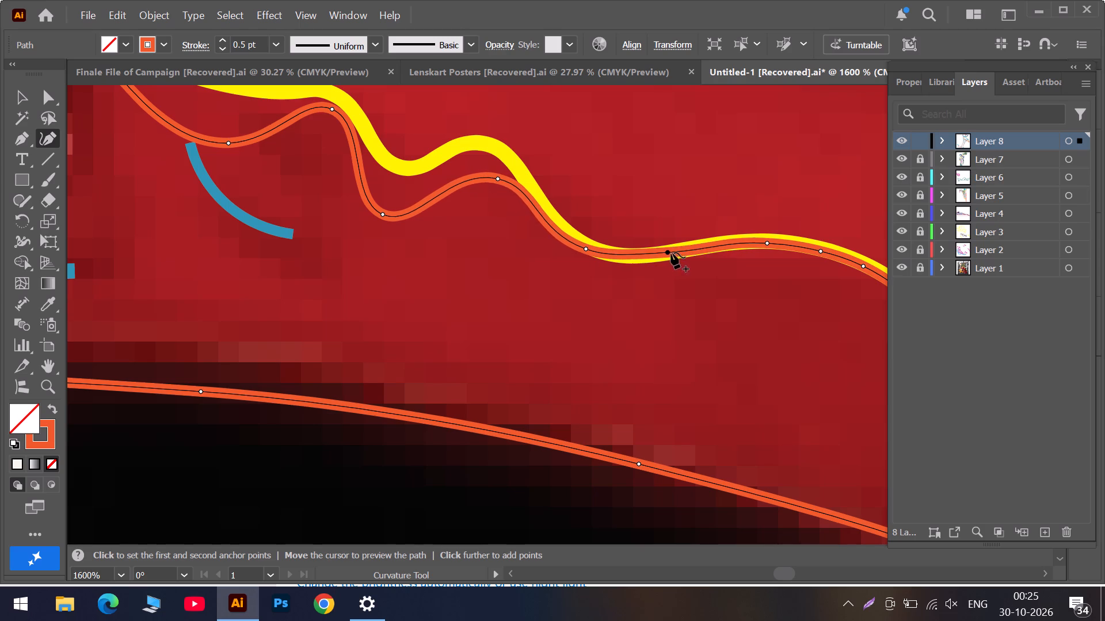
left_click_drag(671, 252, 680, 254)
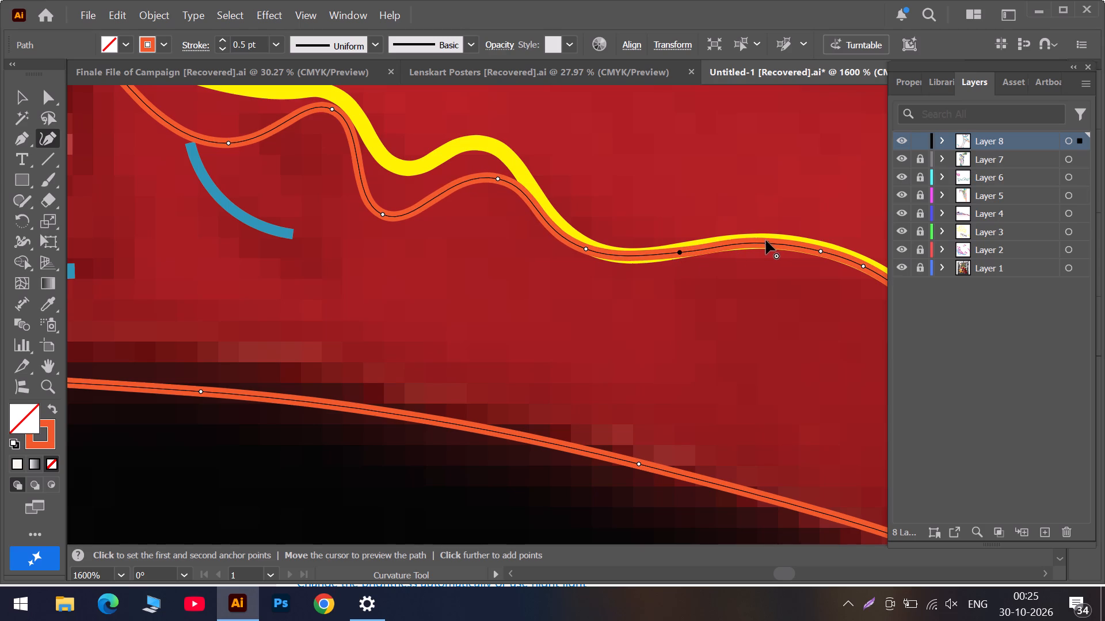
left_click_drag(767, 243, 756, 246)
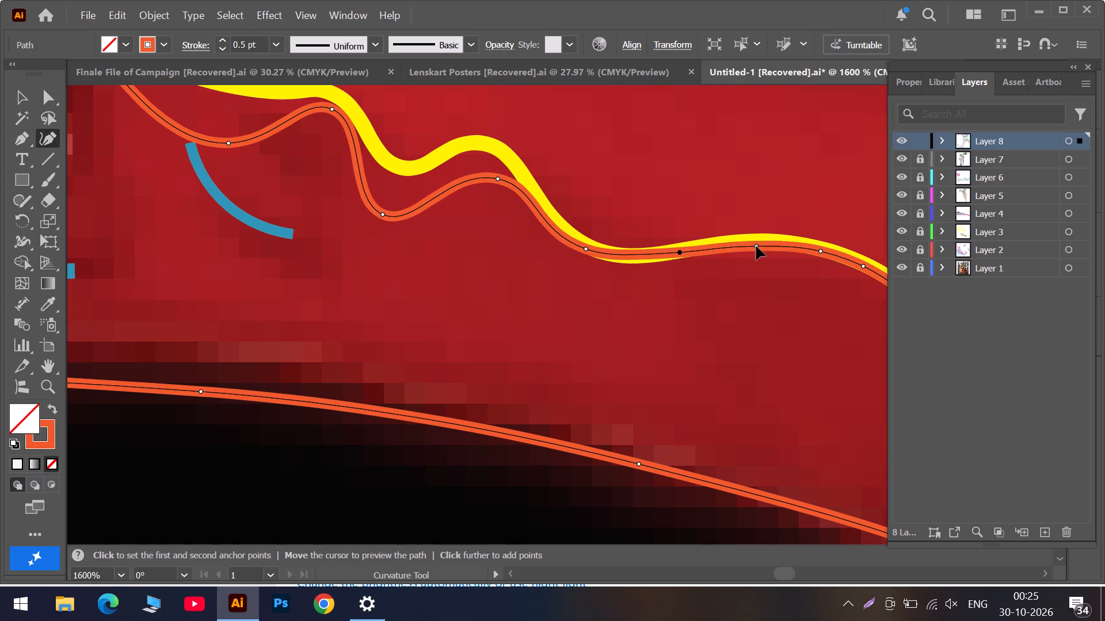
left_click_drag(756, 246, 764, 244)
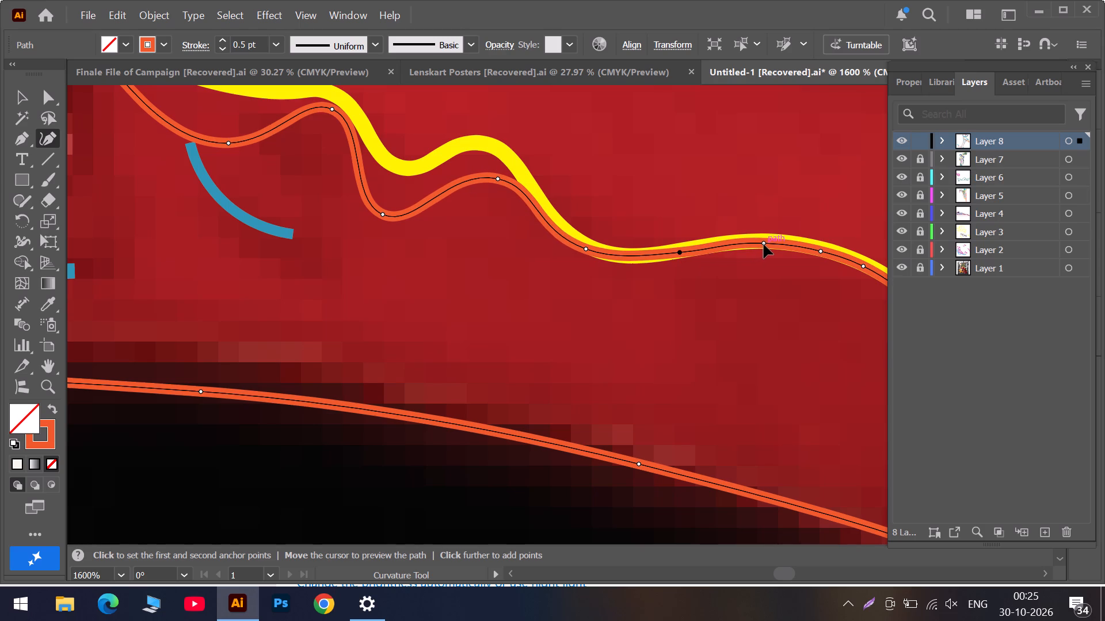
left_click_drag(764, 244, 756, 244)
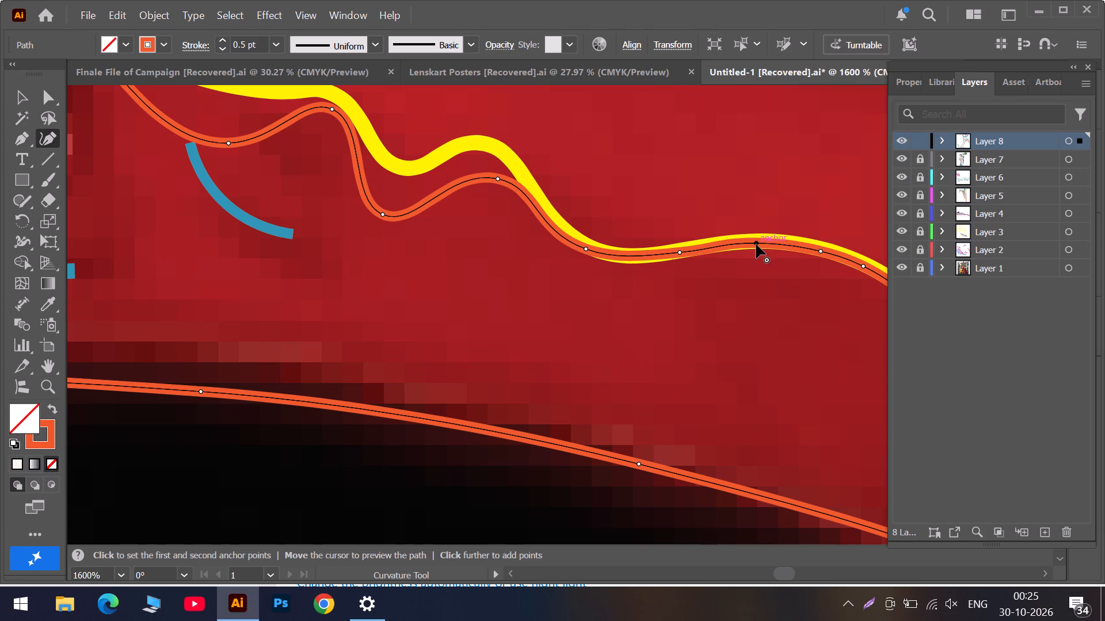
left_click_drag(641, 254, 637, 259)
Move the next orange anchor onto the yellow outline's following crest and place two added anchors on the slope down to the dip.
scroll(500, 238, "up", 3)
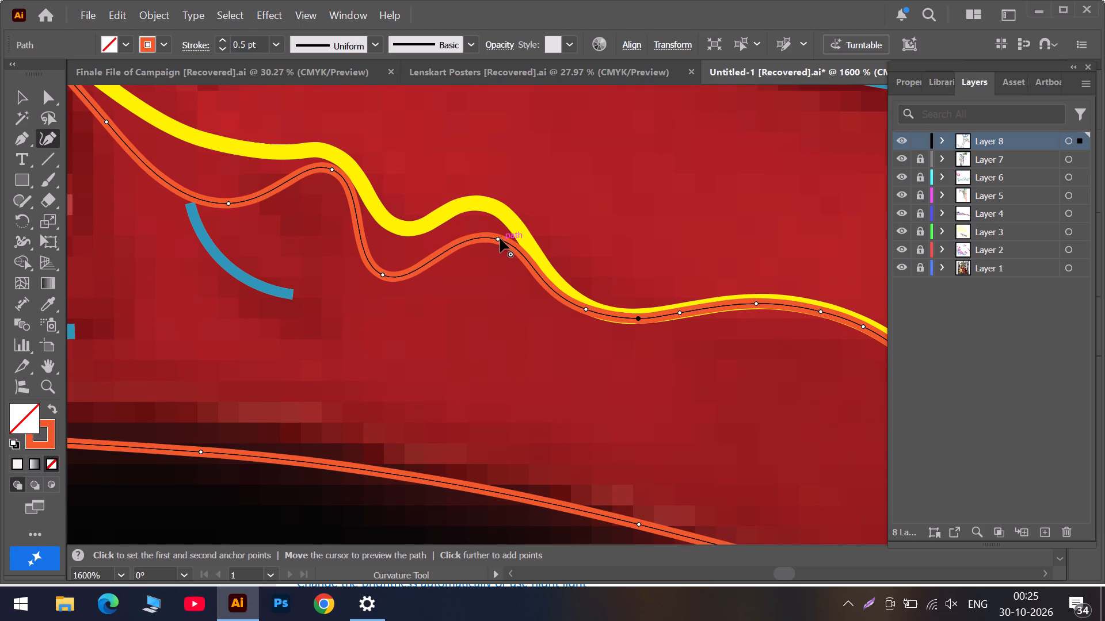
left_click_drag(499, 239, 493, 217)
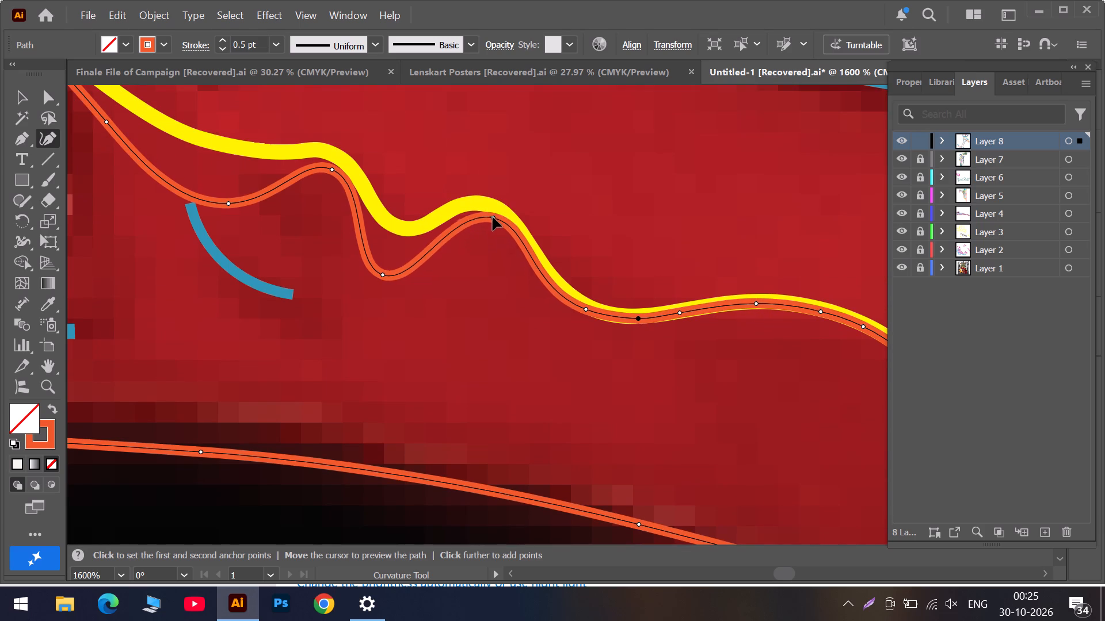
left_click_drag(493, 217, 478, 207)
left_click_drag(517, 240, 520, 237)
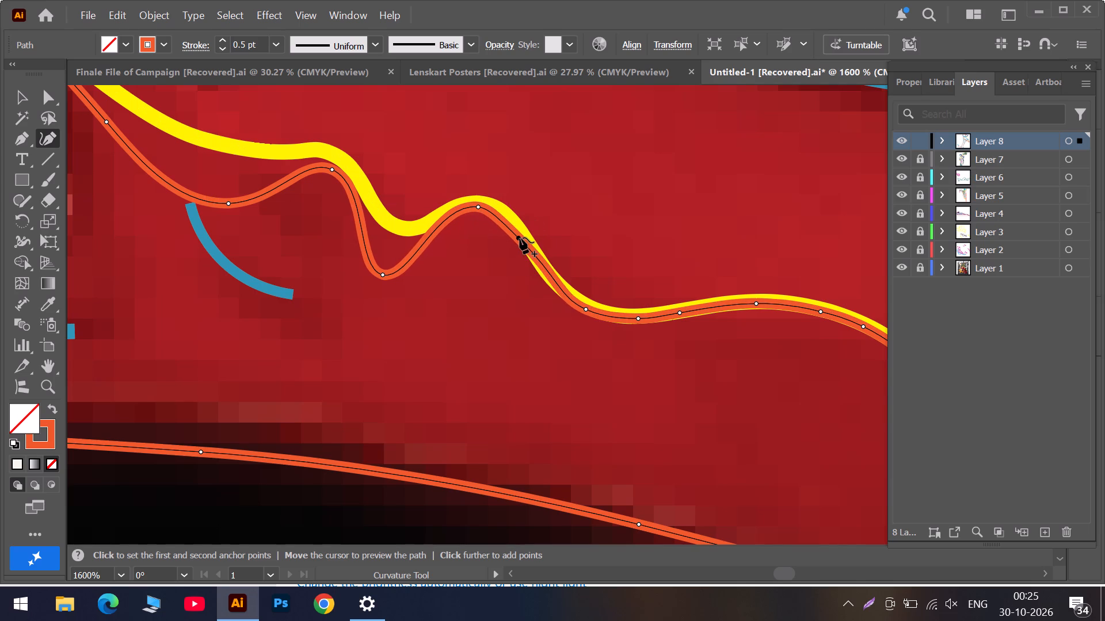
left_click_drag(520, 237, 548, 275)
left_click_drag(511, 236, 505, 223)
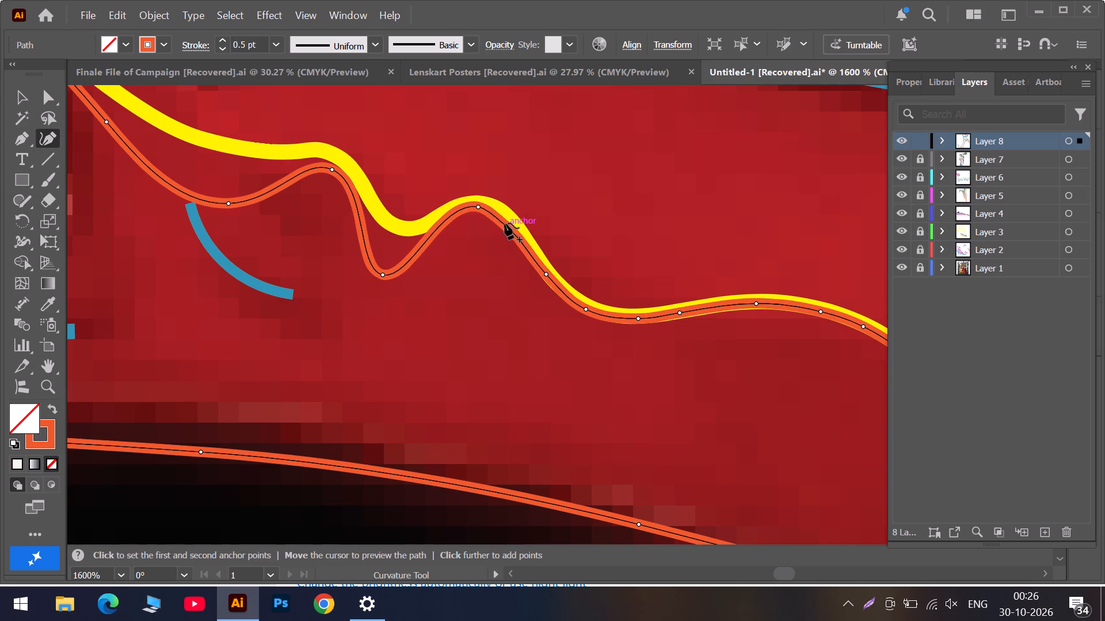
left_click_drag(505, 223, 508, 225)
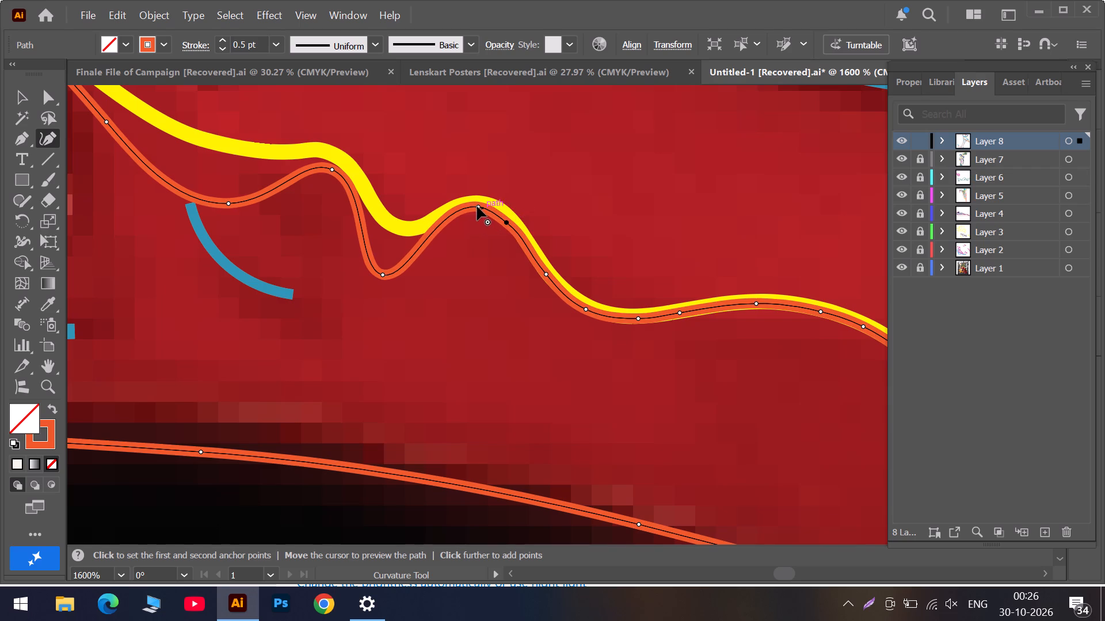
Round the orange edge over this crest by shifting its anchors along the yellow outline and adding two anchors at the top.
left_click_drag(477, 206, 446, 212)
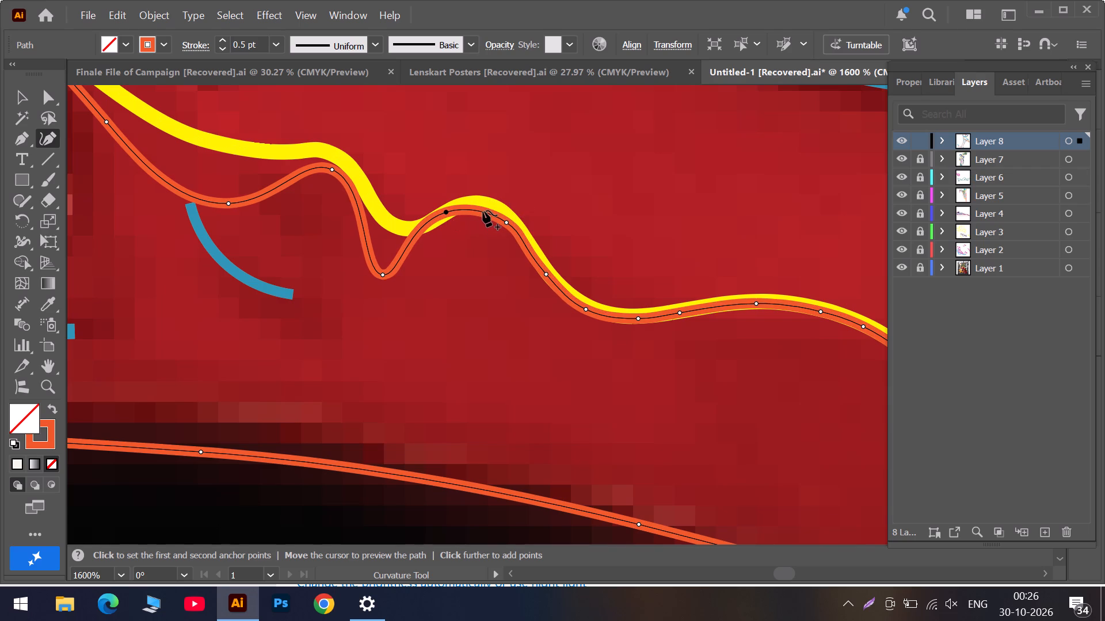
left_click(483, 210)
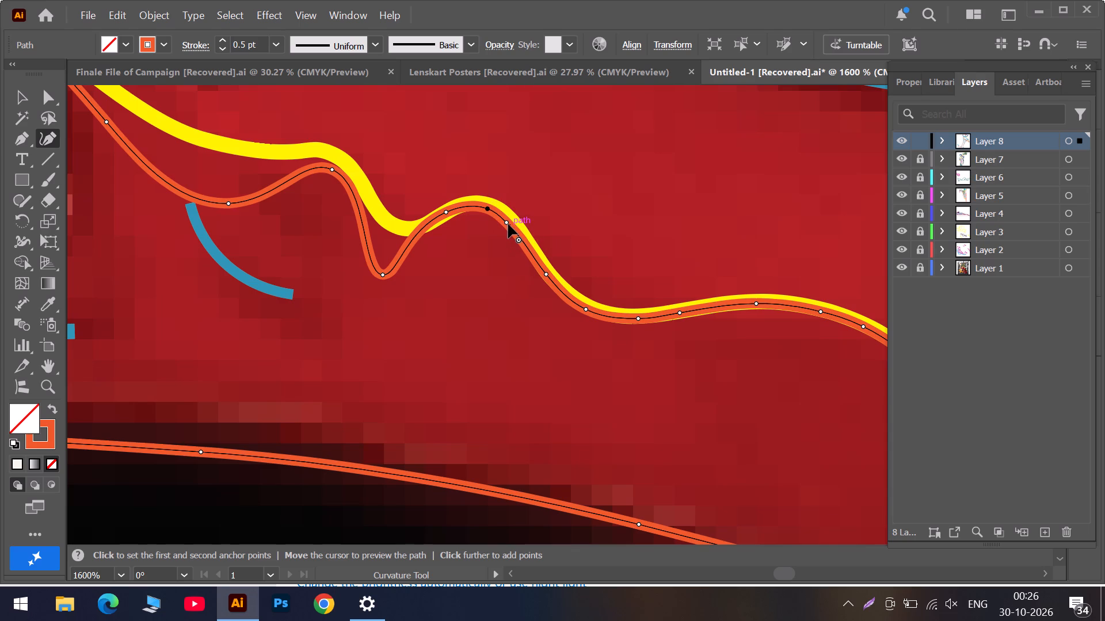
left_click(506, 223)
left_click_drag(486, 209, 489, 209)
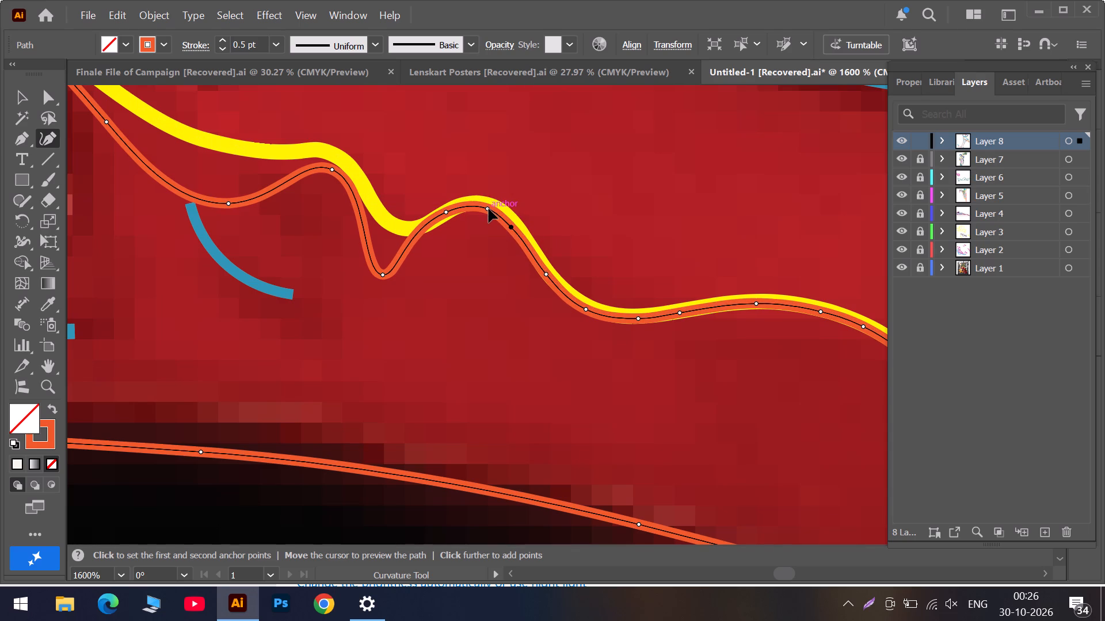
left_click_drag(489, 209, 491, 209)
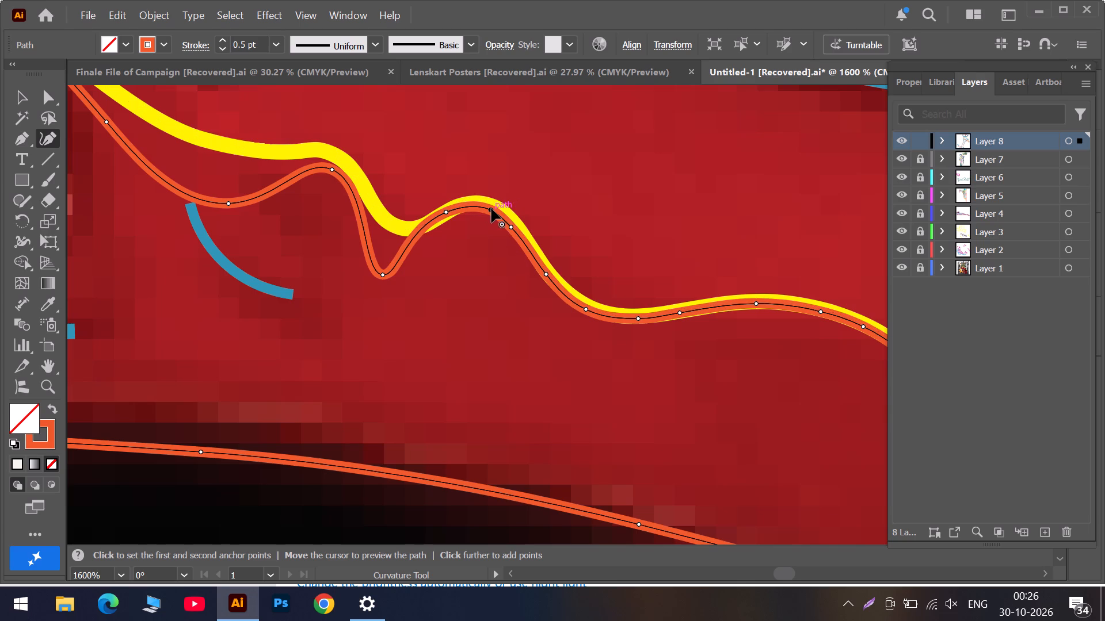
left_click_drag(446, 213, 446, 217)
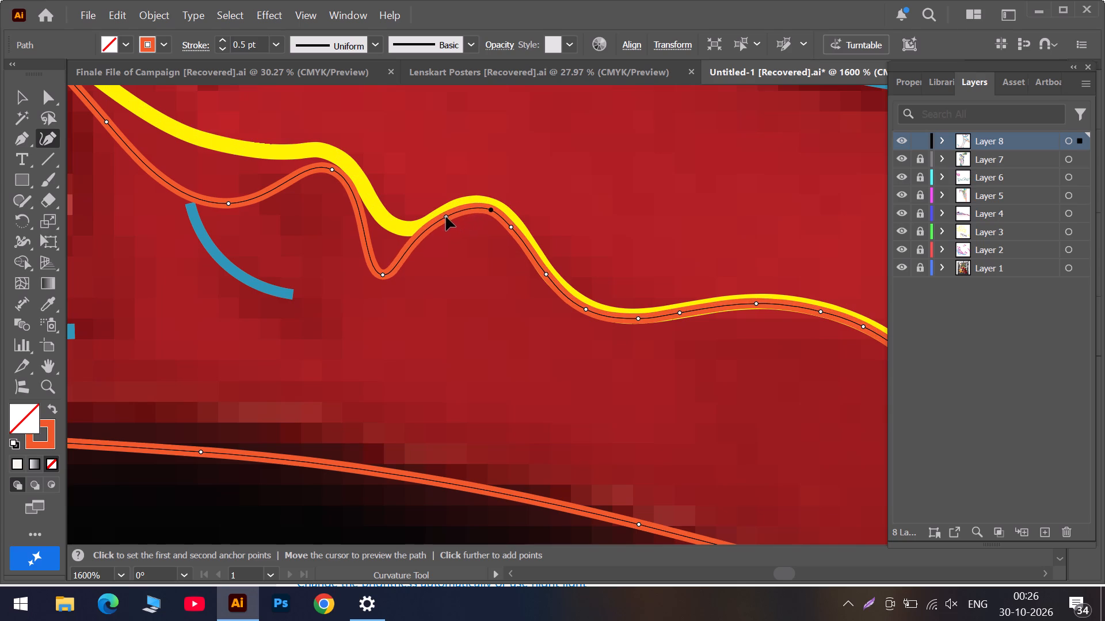
left_click_drag(446, 217, 452, 214)
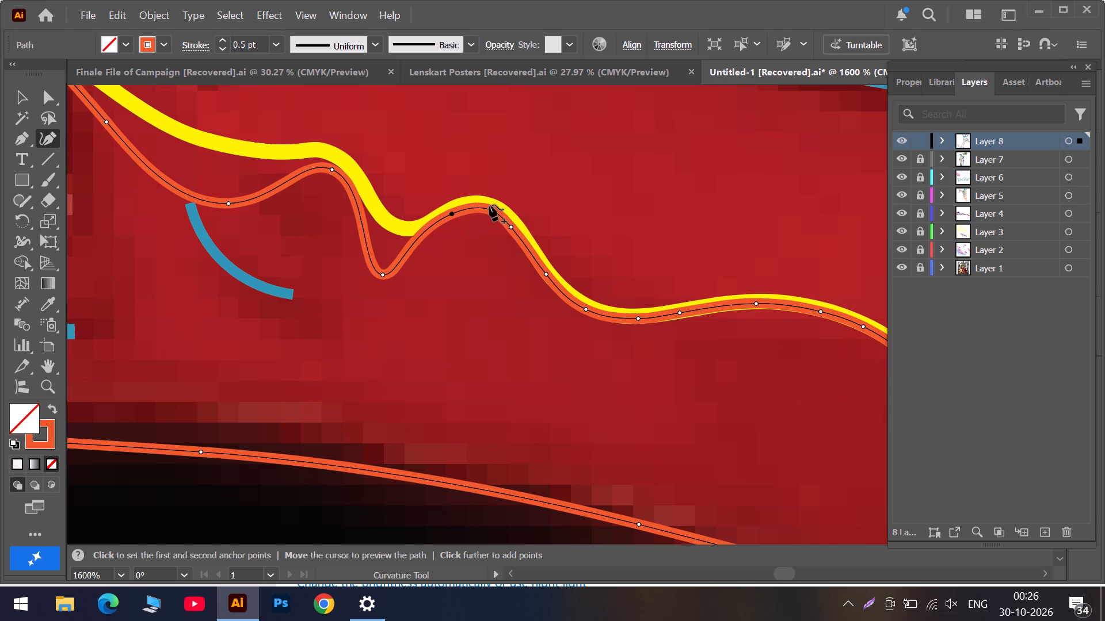
left_click(475, 206)
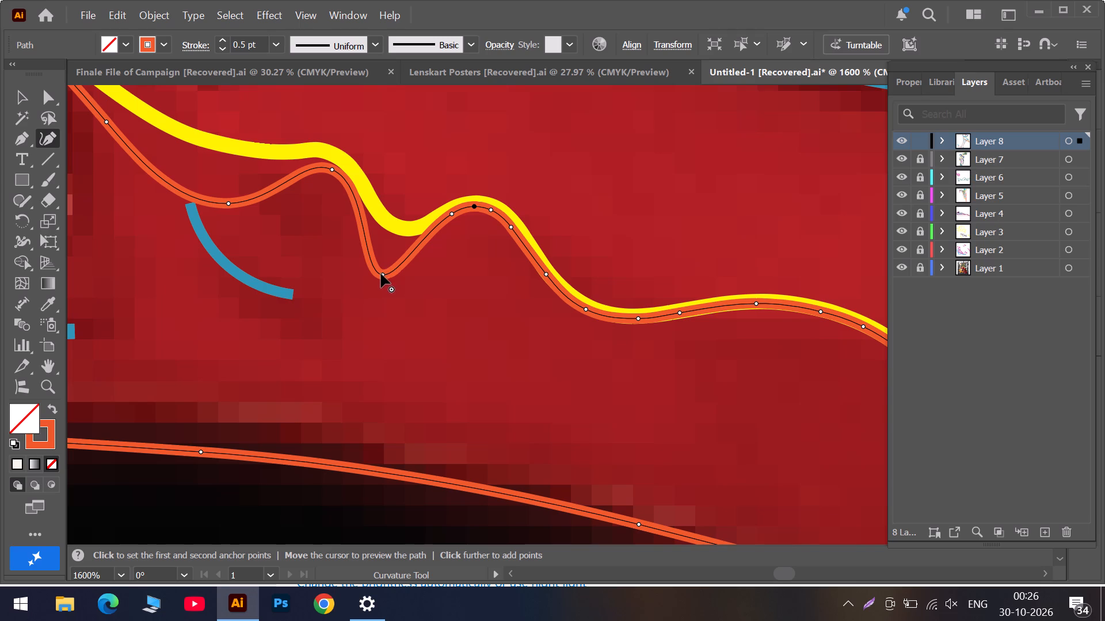
Move the next orange anchor into the yellow outline's small dip and add a second anchor beside it.
left_click_drag(381, 274, 405, 232)
left_click(421, 228)
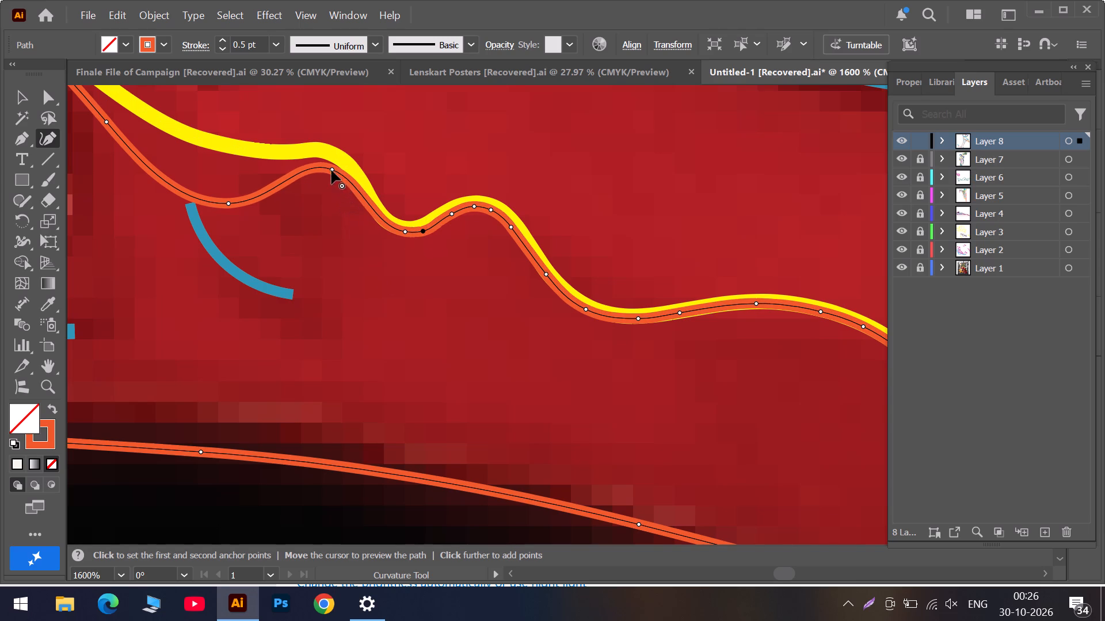
Move the next orange anchor onto the last small yellow crest and place two added anchors on the slope down to the small dip.
left_click_drag(331, 170, 329, 154)
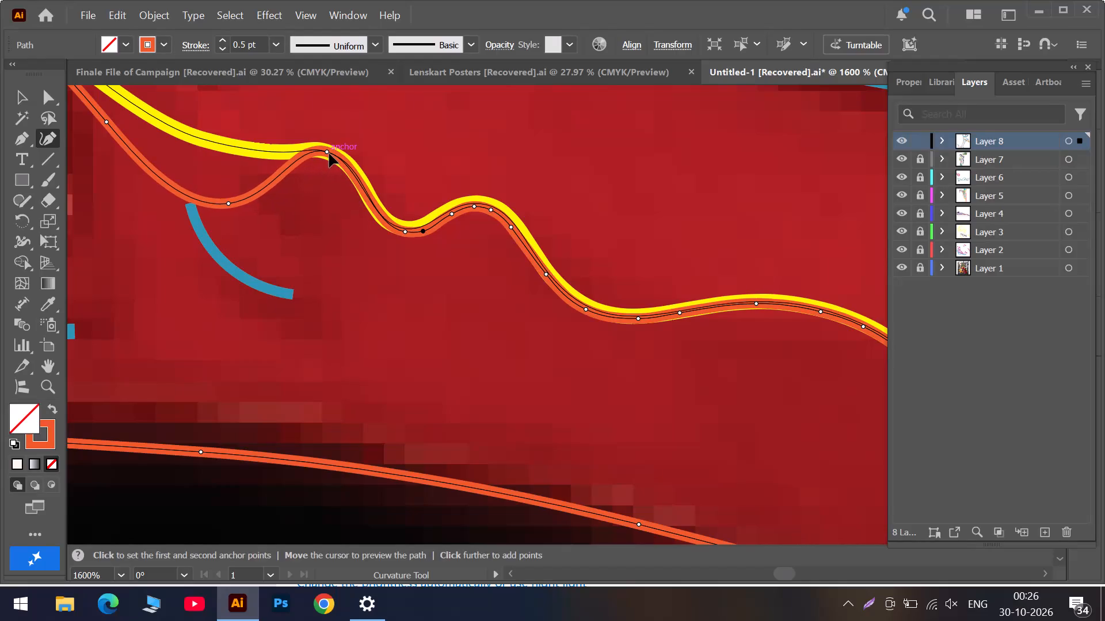
left_click_drag(329, 154, 327, 155)
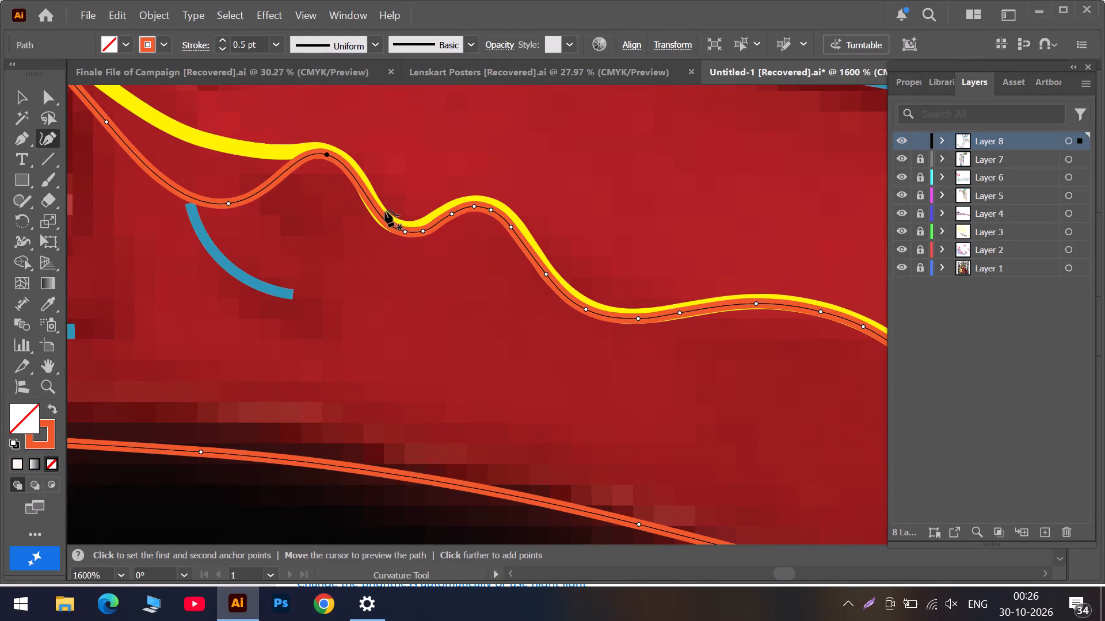
left_click_drag(383, 217, 379, 215)
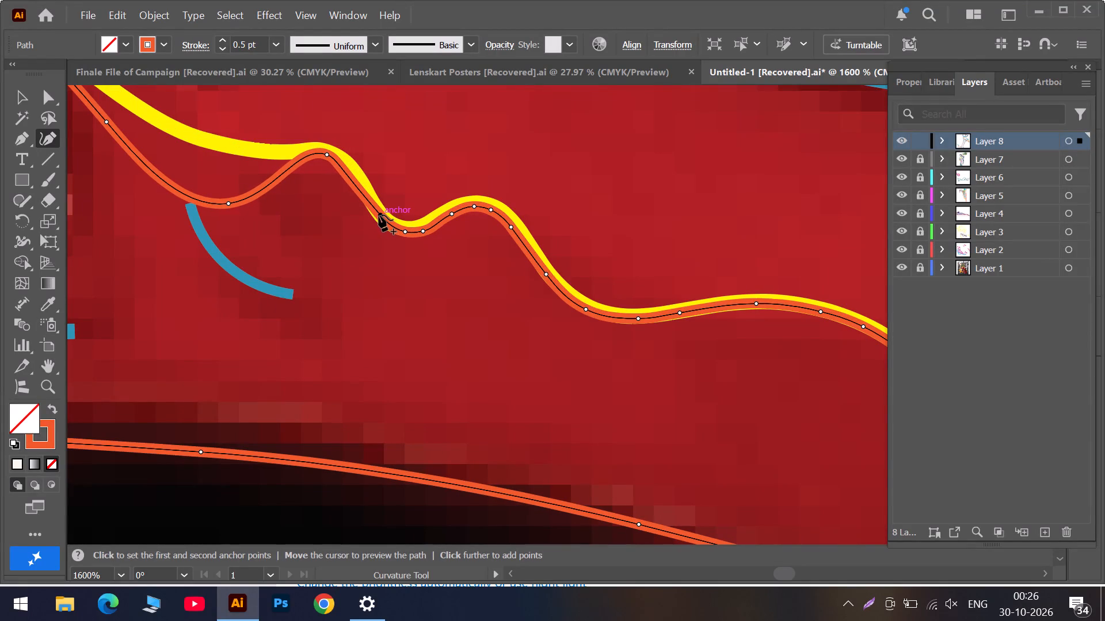
left_click_drag(379, 215, 376, 218)
left_click_drag(357, 195, 357, 189)
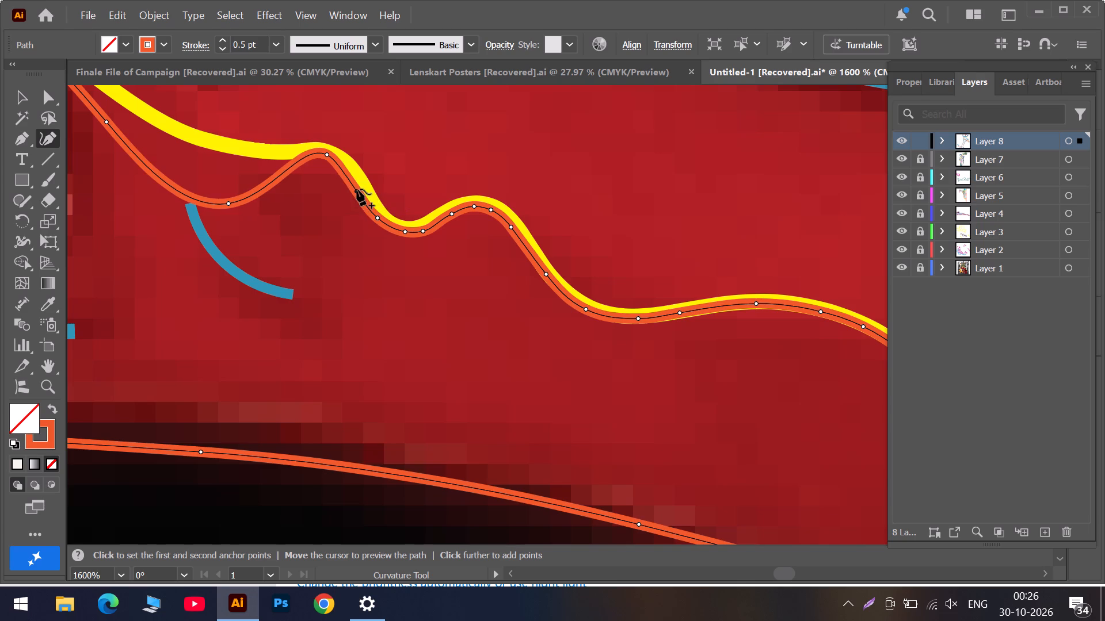
left_click_drag(357, 189, 356, 181)
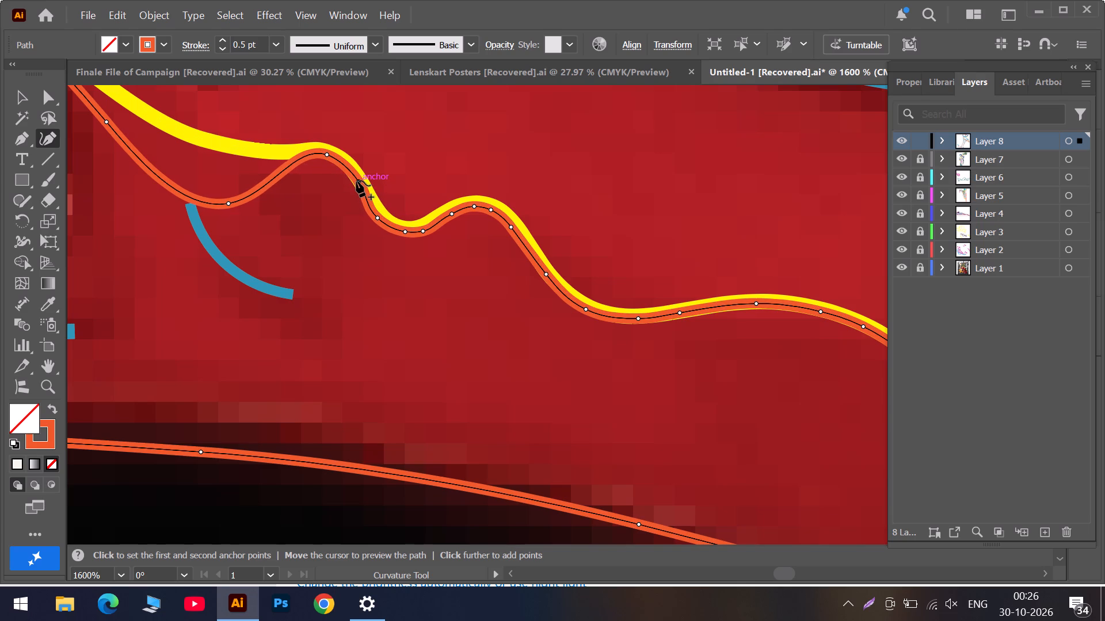
left_click_drag(356, 181, 353, 179)
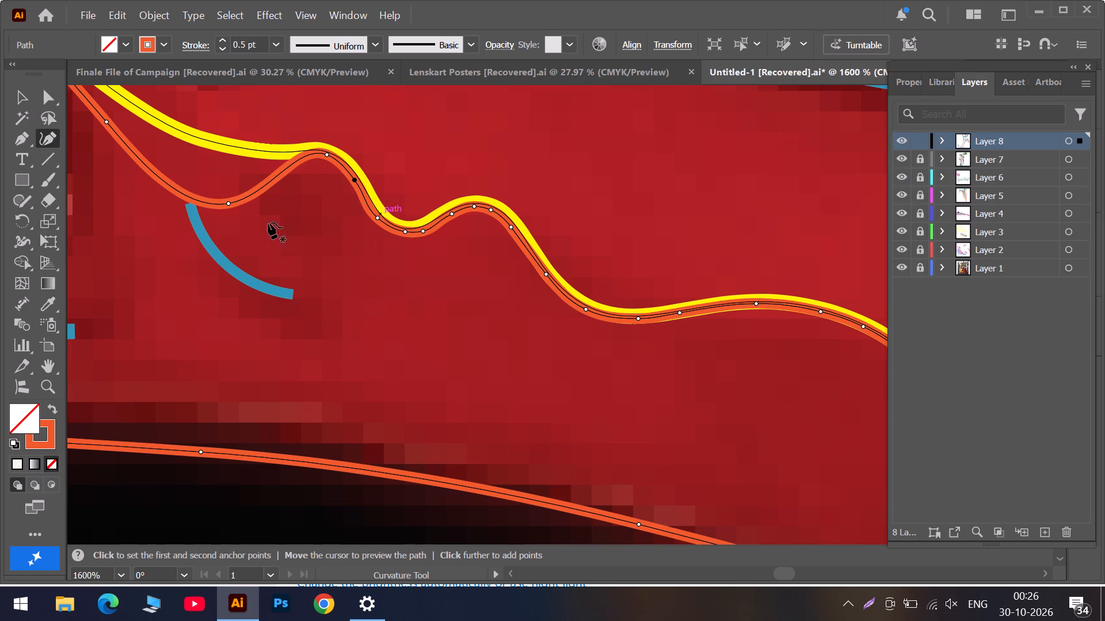
Move the next orange anchor onto the shallow yellow stretch before the small crest and add two anchors between it and the crest.
left_click_drag(227, 202, 223, 175)
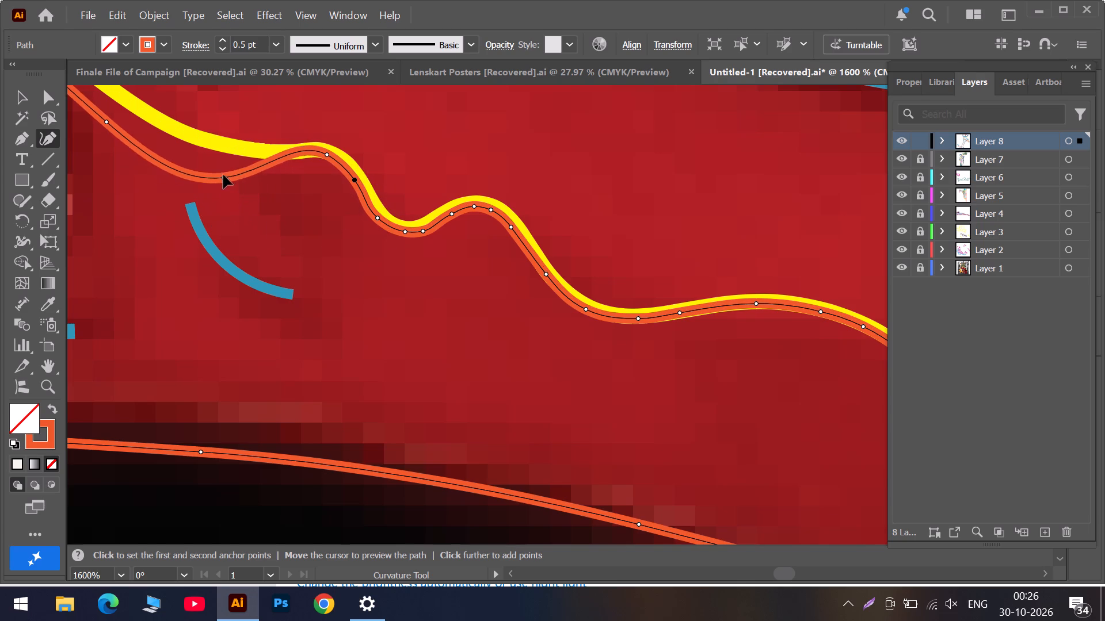
left_click_drag(223, 175, 208, 141)
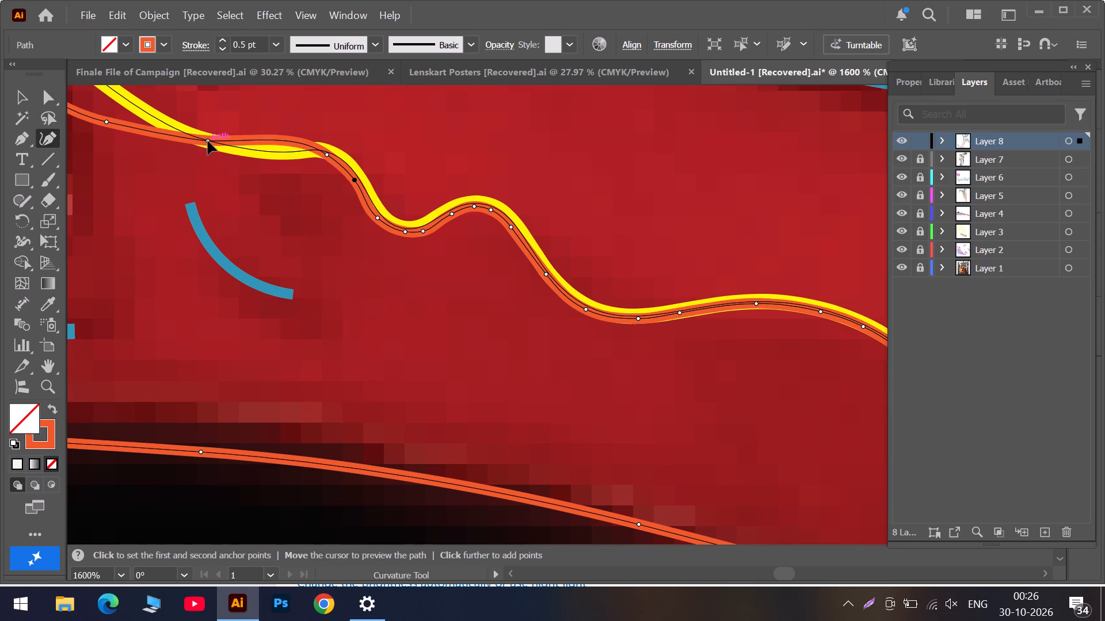
left_click_drag(208, 141, 207, 140)
left_click_drag(207, 140, 196, 137)
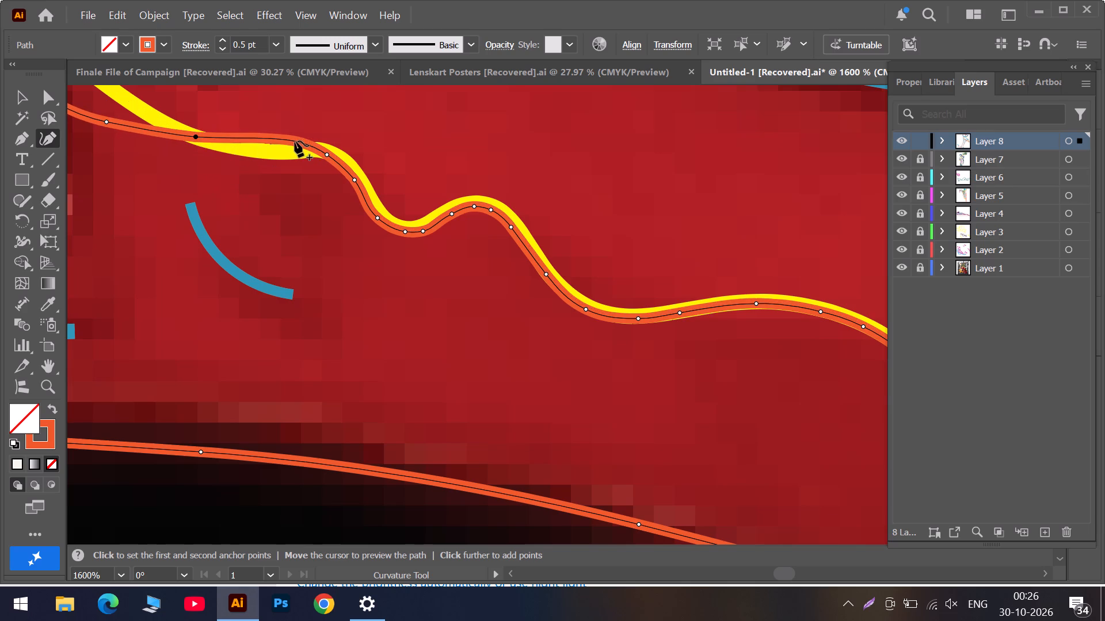
left_click_drag(295, 141, 296, 154)
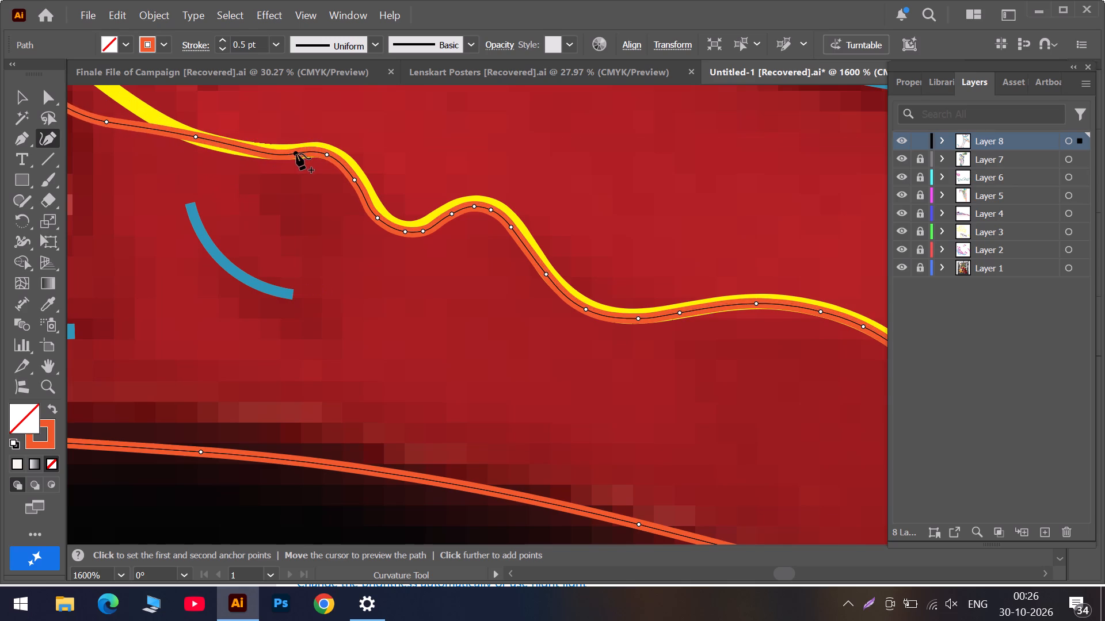
left_click_drag(296, 154, 299, 155)
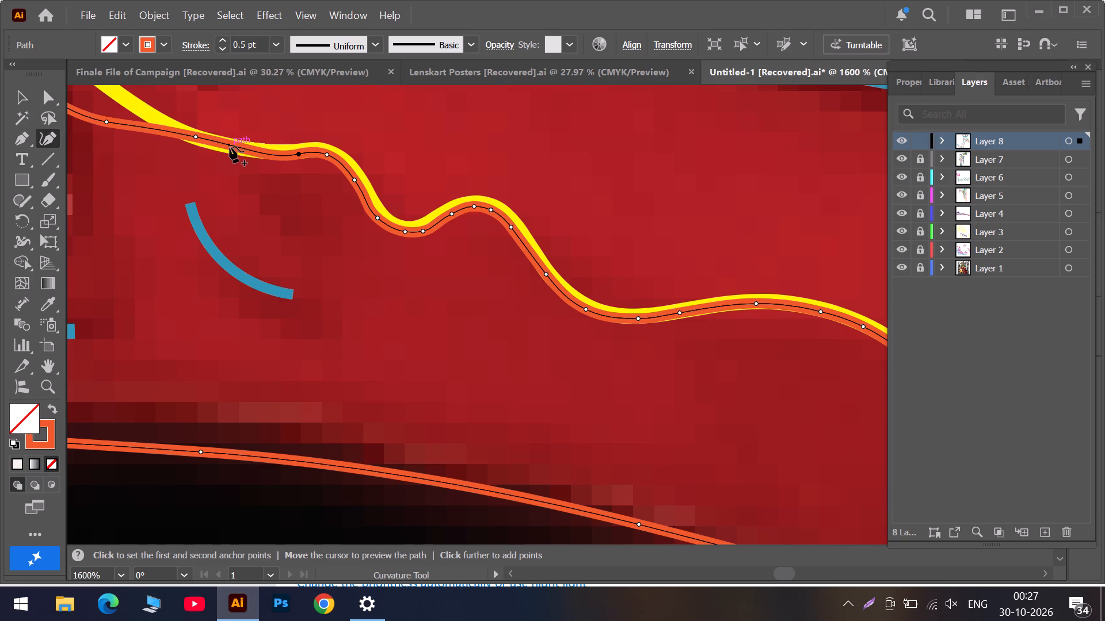
left_click_drag(230, 147, 223, 147)
left_click_drag(196, 137, 191, 138)
Move the next orange anchor onto the yellow outline's rising slope and place two added anchors farther up beside the navy shape's pointed tip.
left_click_drag(105, 122, 108, 118)
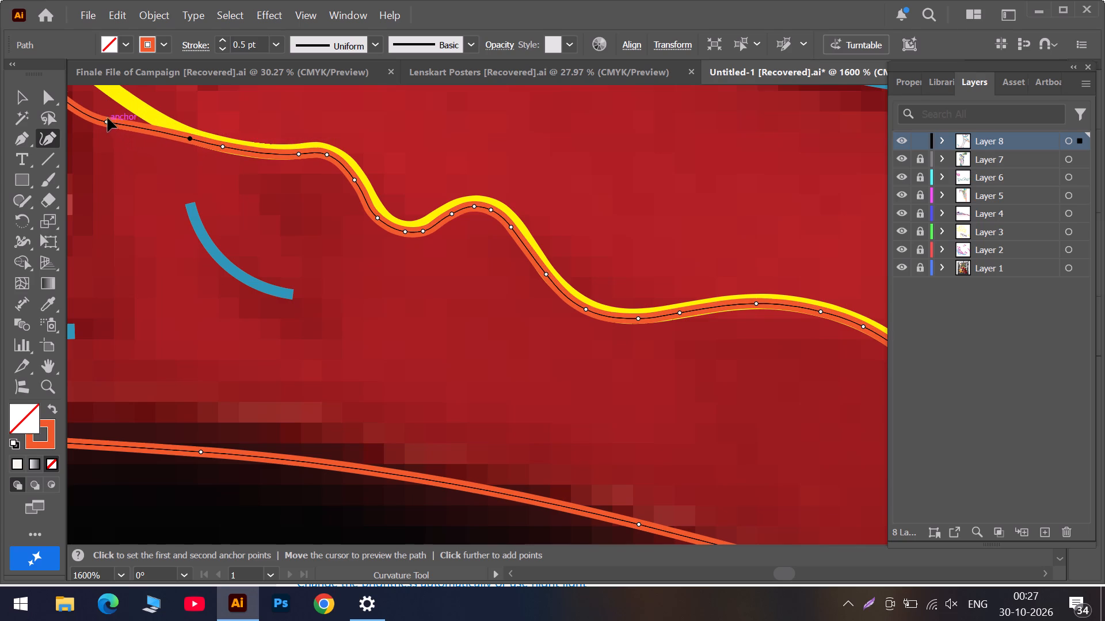
left_click_drag(108, 118, 127, 103)
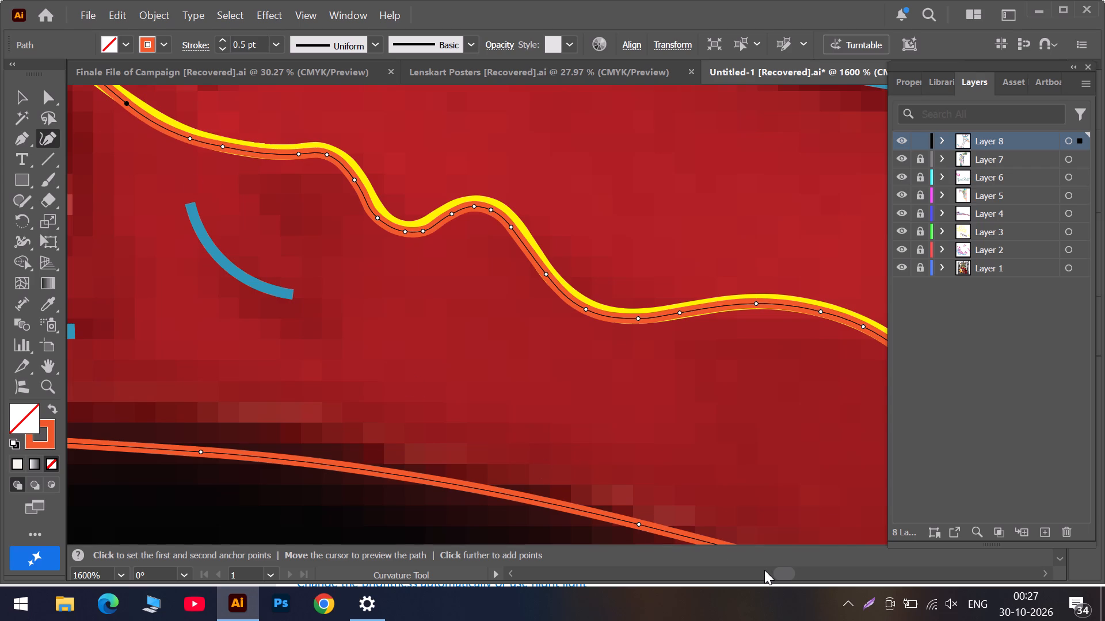
left_click(764, 570)
scroll(658, 348, "up", 5)
scroll(513, 244, "up", 3)
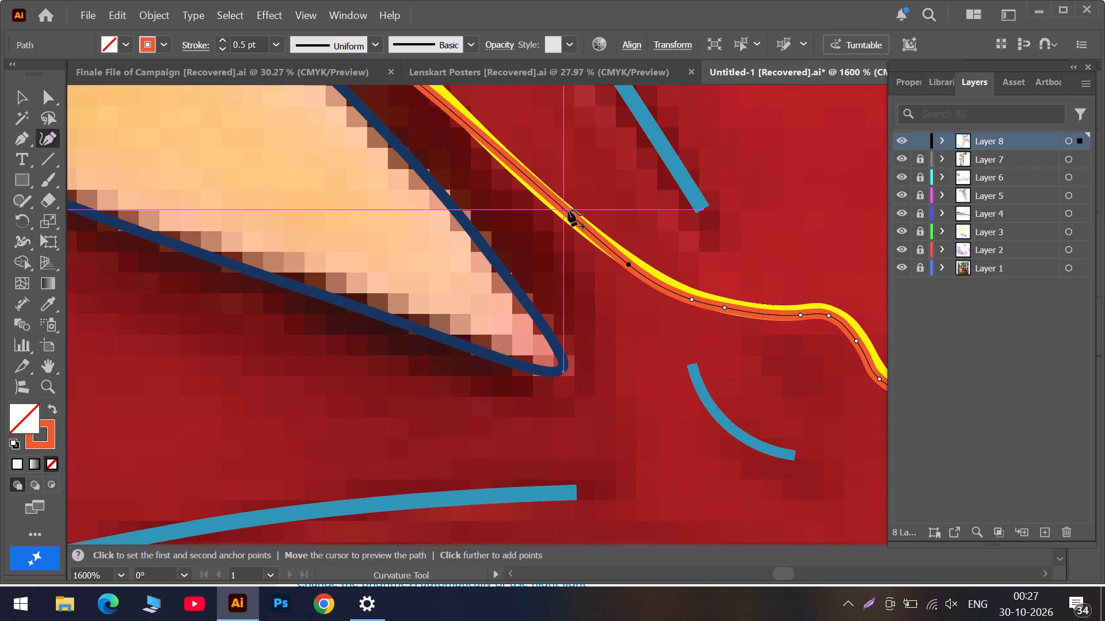
left_click_drag(566, 209, 558, 209)
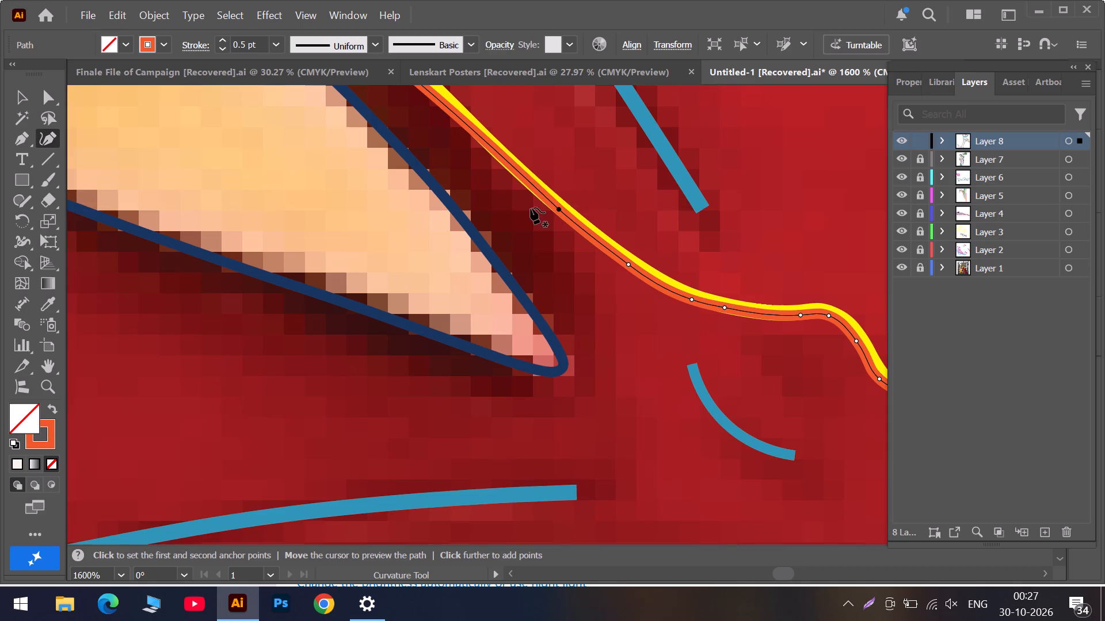
scroll(527, 208, "up", 5)
left_click_drag(506, 260, 500, 259)
Move the next orange anchor up onto the yellow slope and place two added anchors just below it along the outline.
scroll(414, 212, "up", 4)
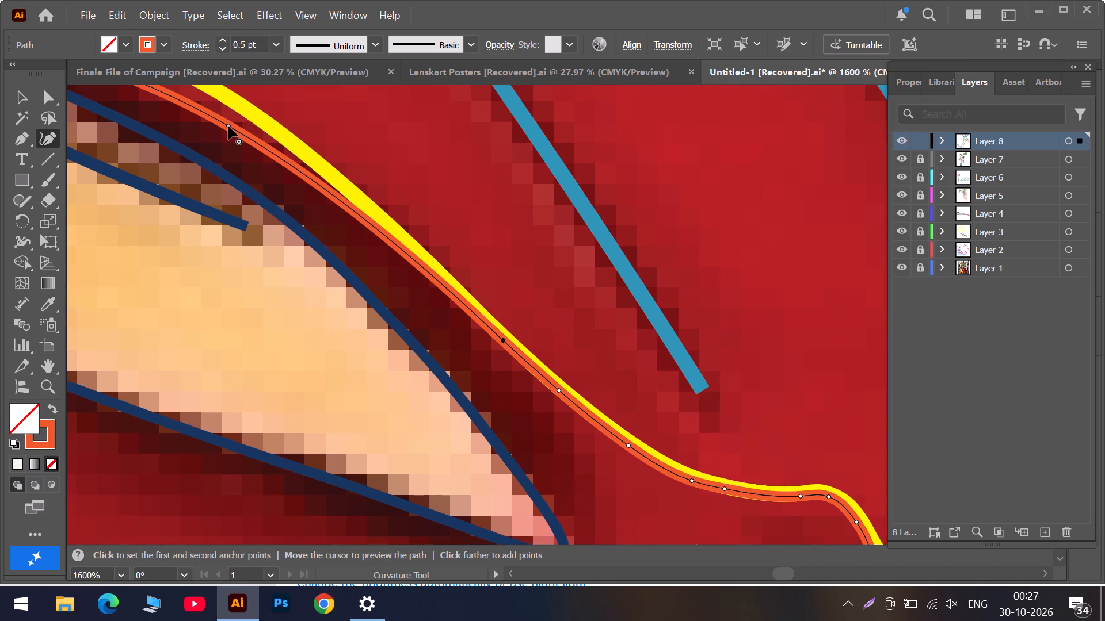
left_click_drag(228, 126, 243, 112)
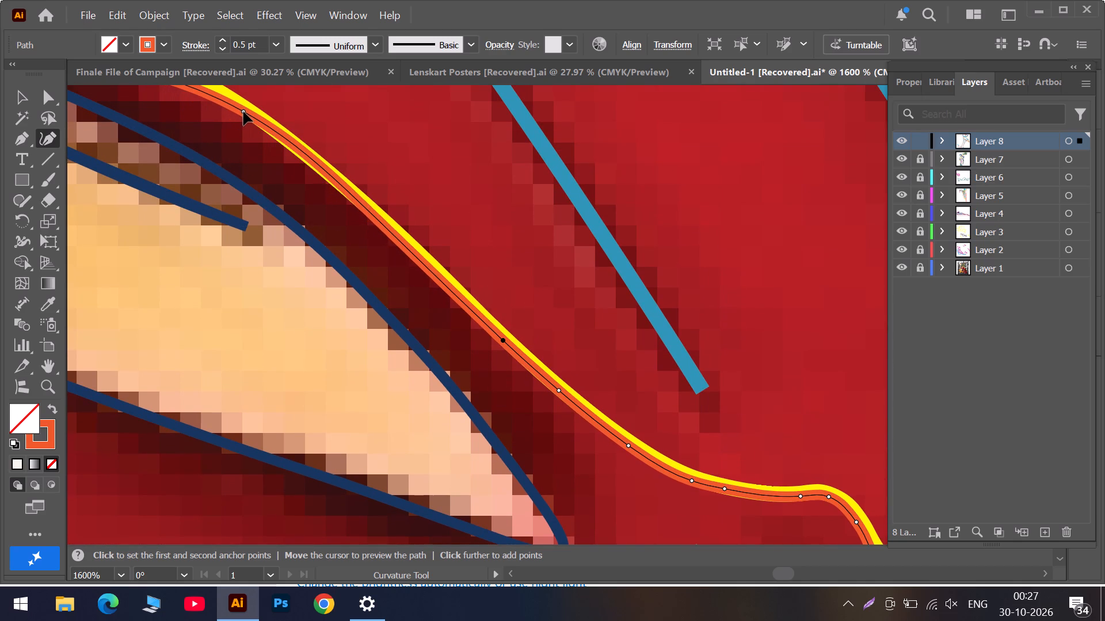
left_click_drag(243, 112, 243, 109)
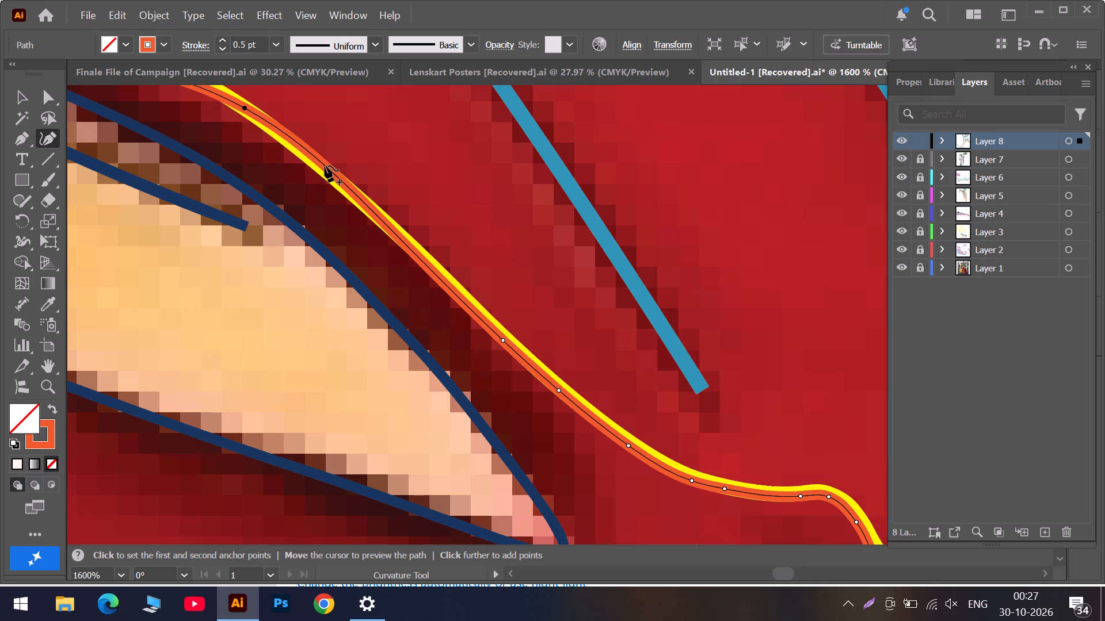
left_click_drag(326, 168, 319, 169)
left_click_drag(387, 231, 388, 227)
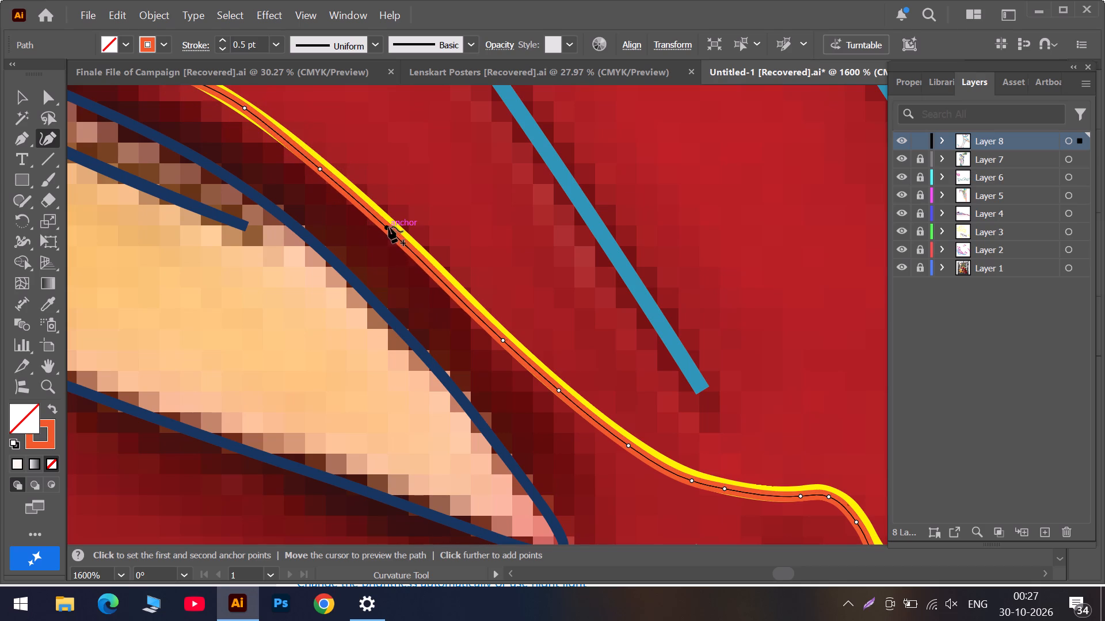
left_click_drag(388, 227, 387, 225)
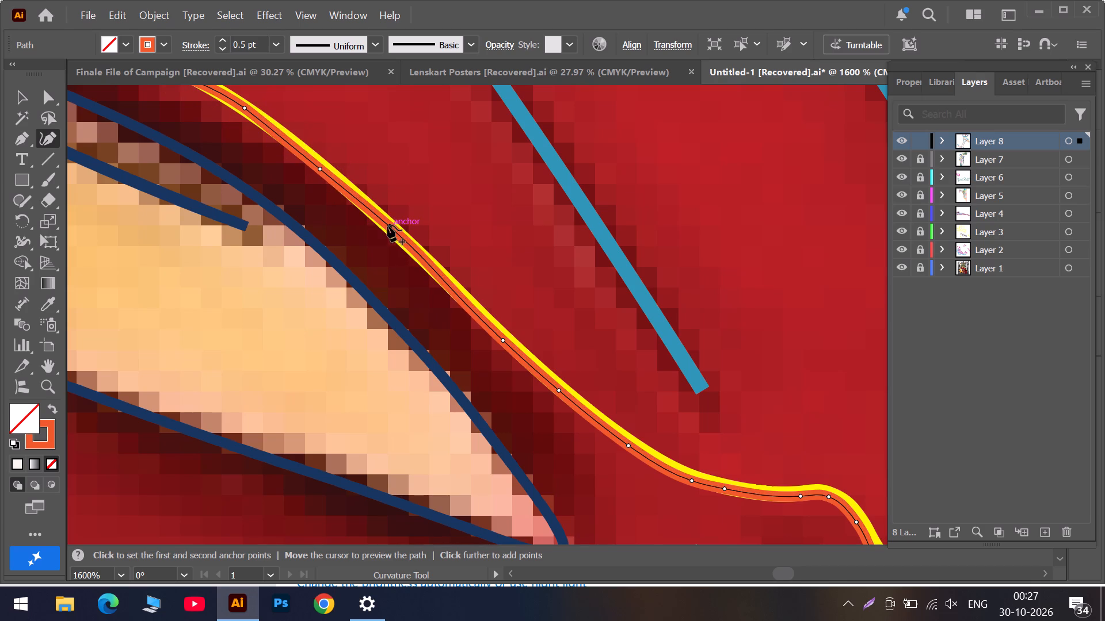
left_click_drag(387, 225, 383, 225)
left_click_drag(321, 169, 316, 166)
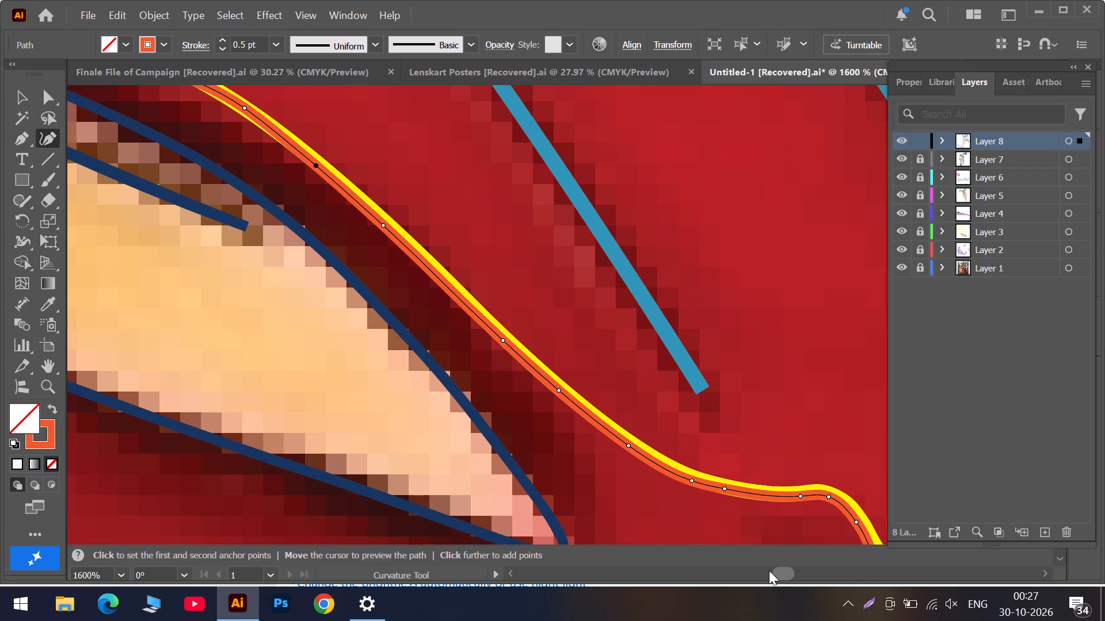
Fit the orange edge to the yellow bend above the navy notch by shifting two anchors, adding one between them and another farther up.
left_click(764, 573)
scroll(708, 324, "up", 8)
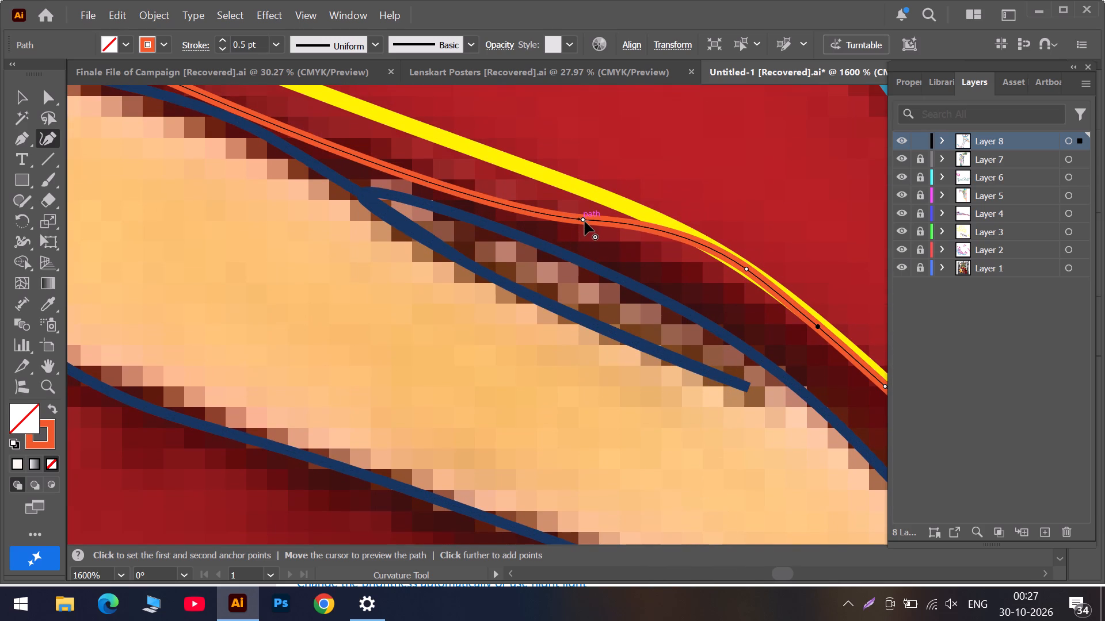
left_click_drag(584, 219, 530, 173)
left_click_drag(747, 269, 734, 263)
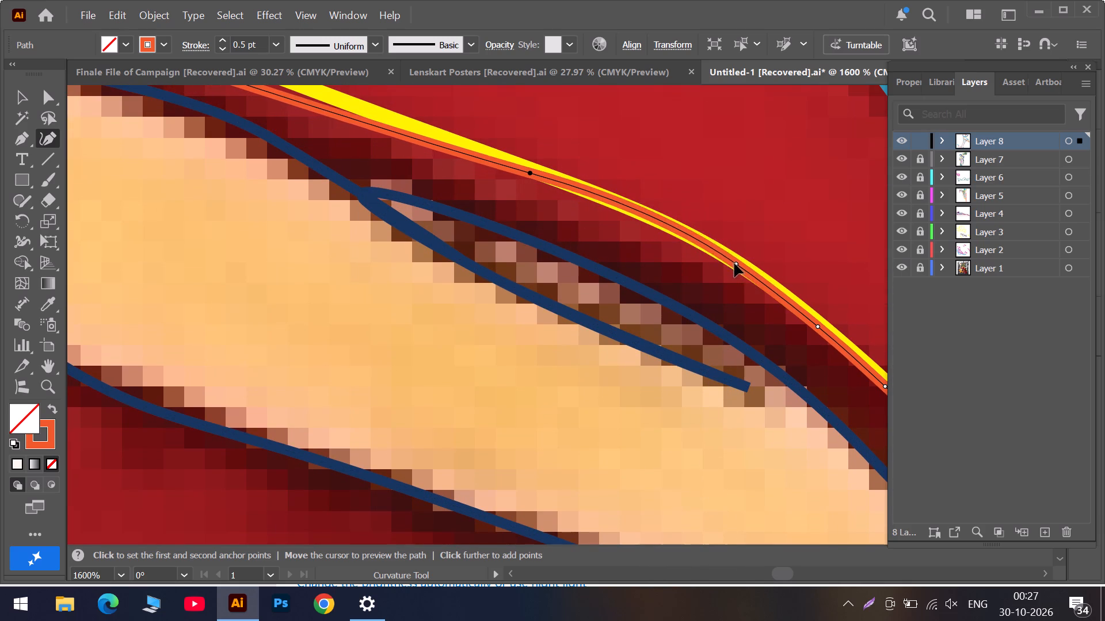
left_click_drag(734, 263, 729, 261)
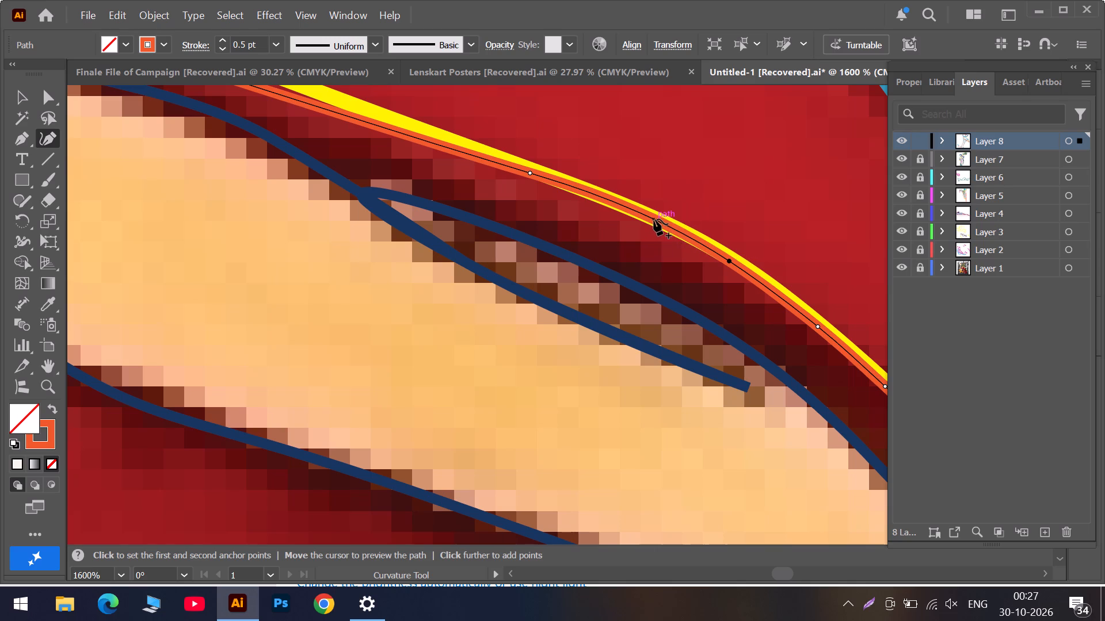
left_click_drag(654, 218, 645, 218)
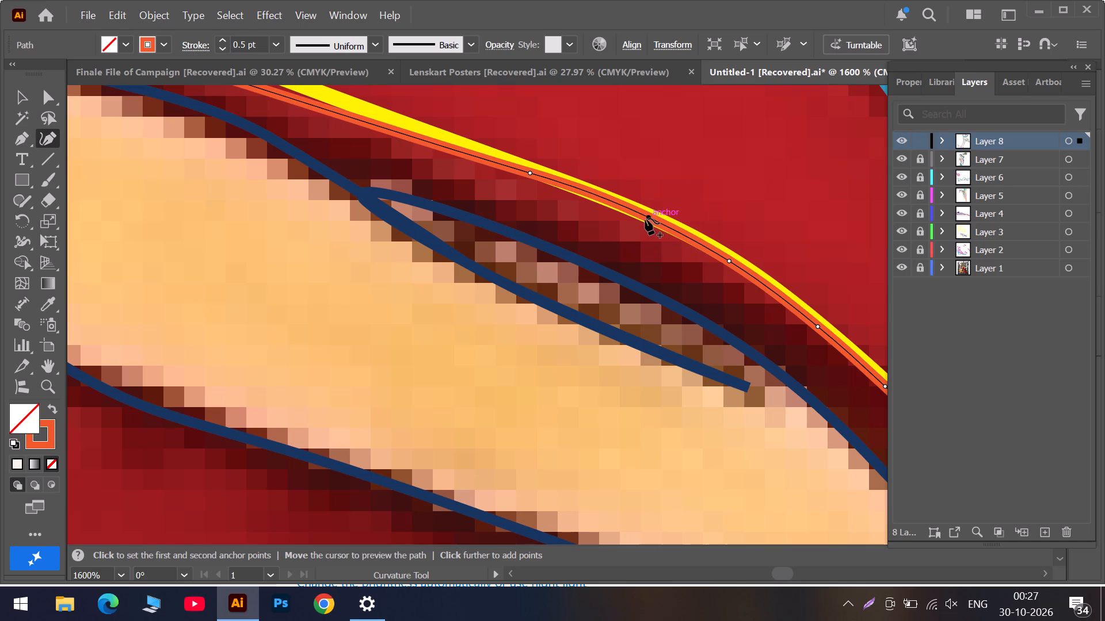
left_click_drag(645, 218, 642, 217)
scroll(462, 186, "up", 2)
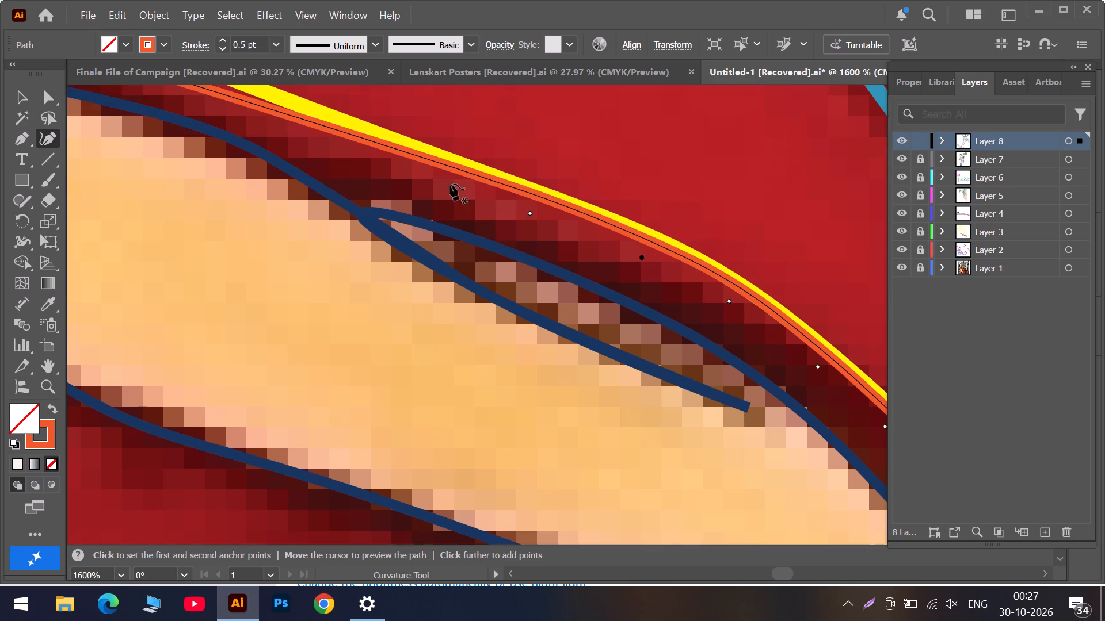
scroll(450, 184, "up", 2)
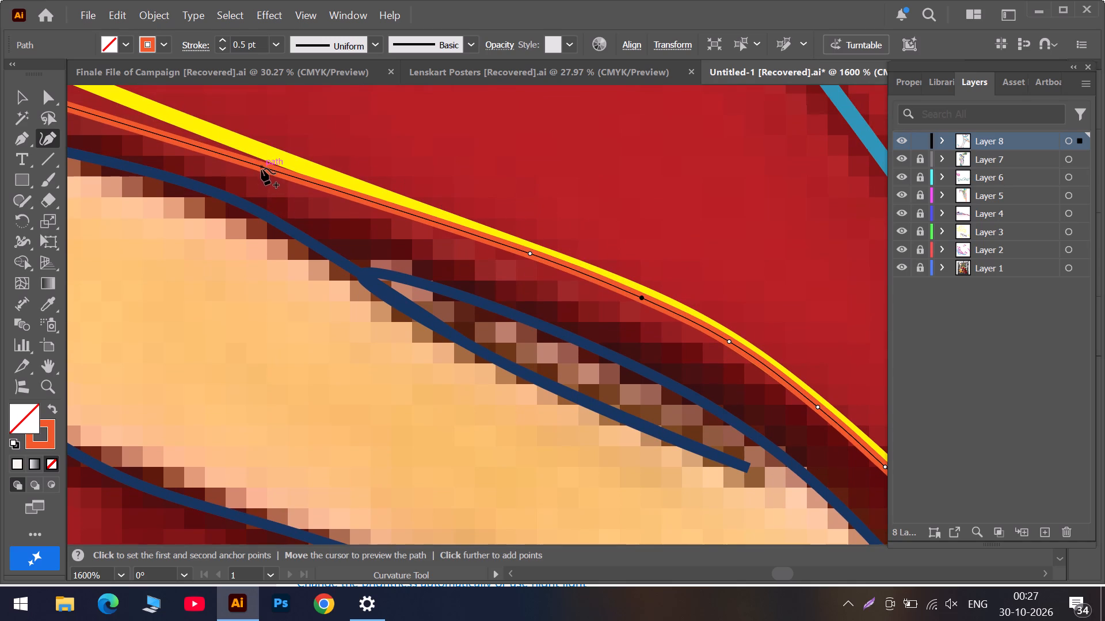
left_click_drag(263, 168, 301, 168)
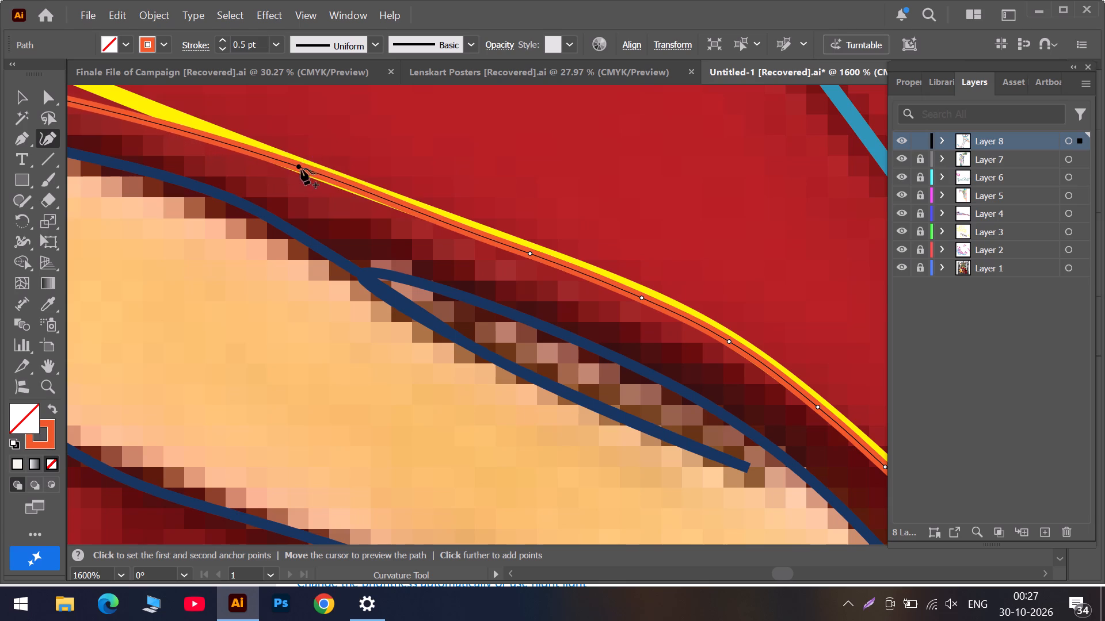
left_click_drag(301, 168, 353, 189)
Move the orange corner anchor onto the yellow outline's sharp corner and add an anchor on the straight edge descending from it.
left_click(762, 574)
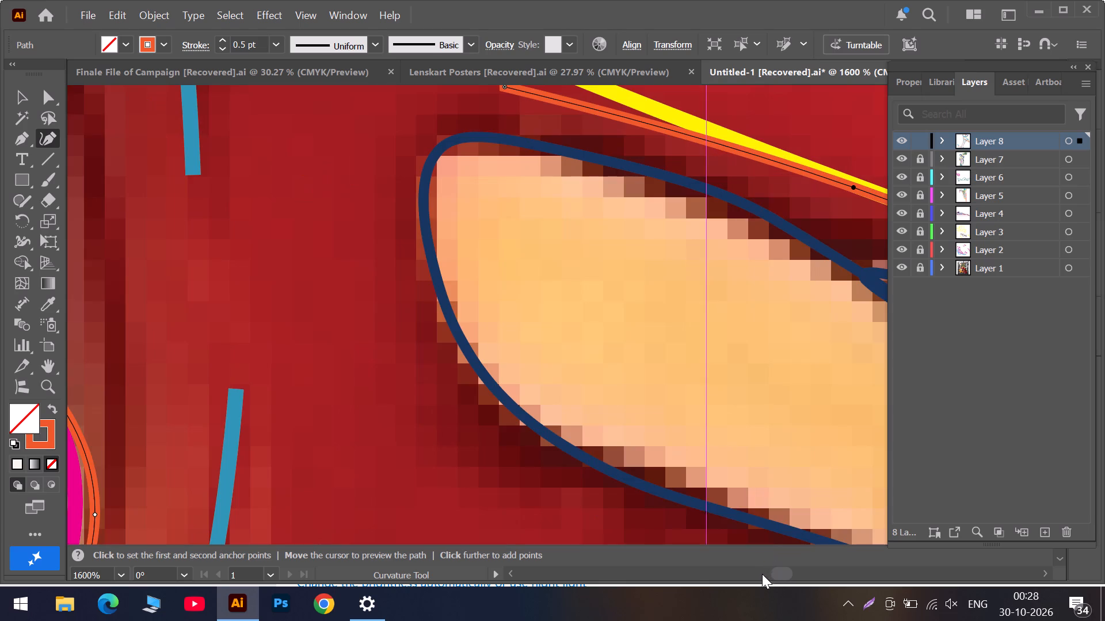
scroll(664, 356, "up", 6)
scroll(517, 299, "up", 3)
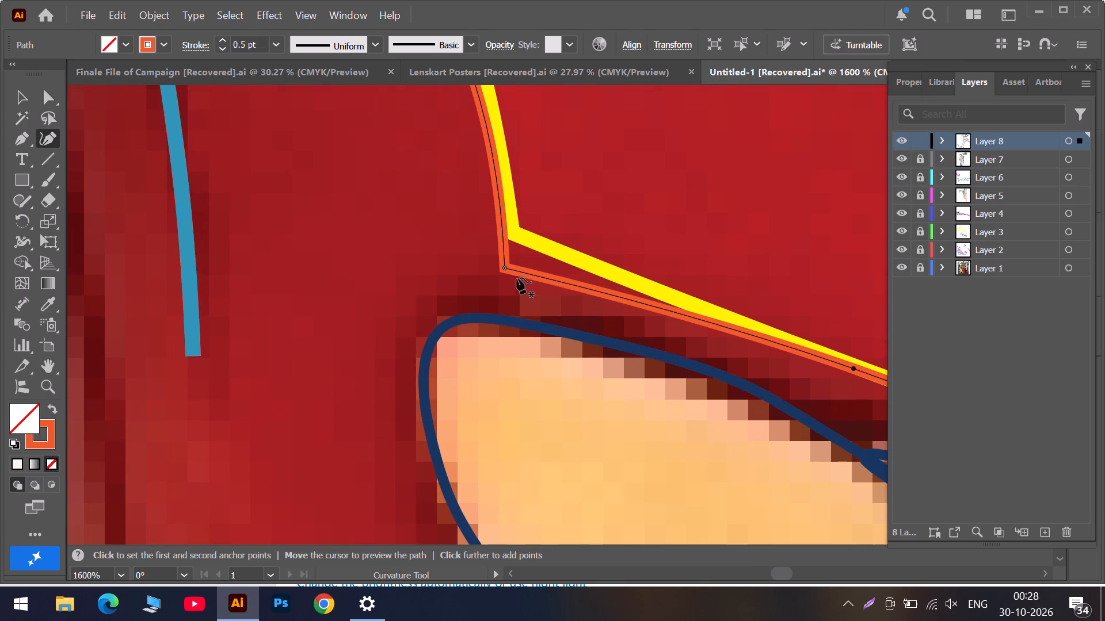
left_click_drag(504, 268, 508, 239)
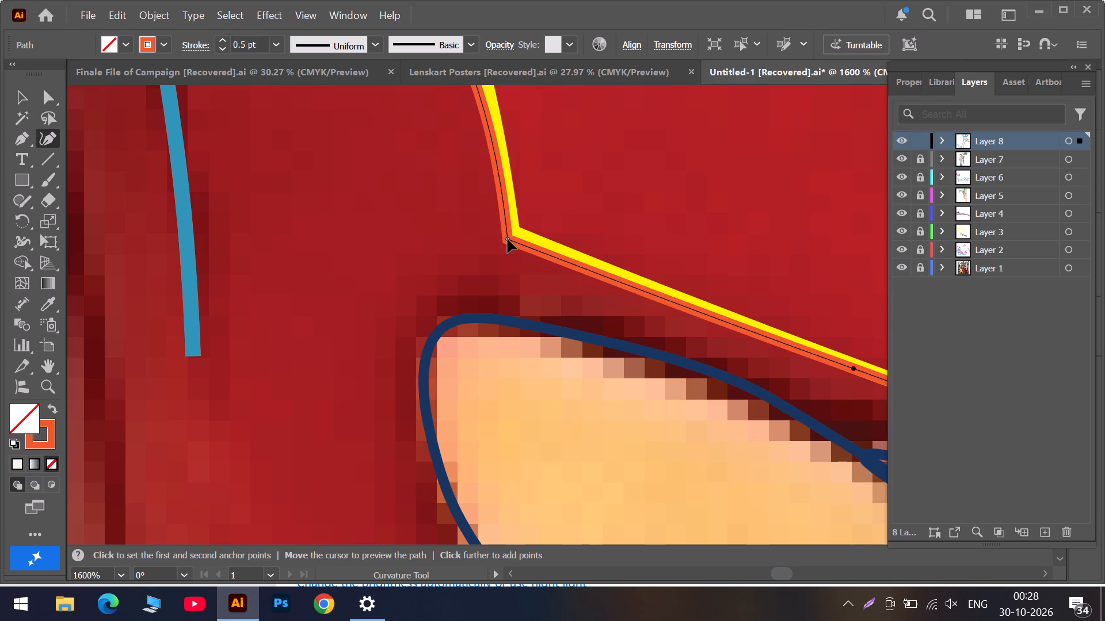
left_click_drag(508, 239, 509, 237)
left_click(509, 235)
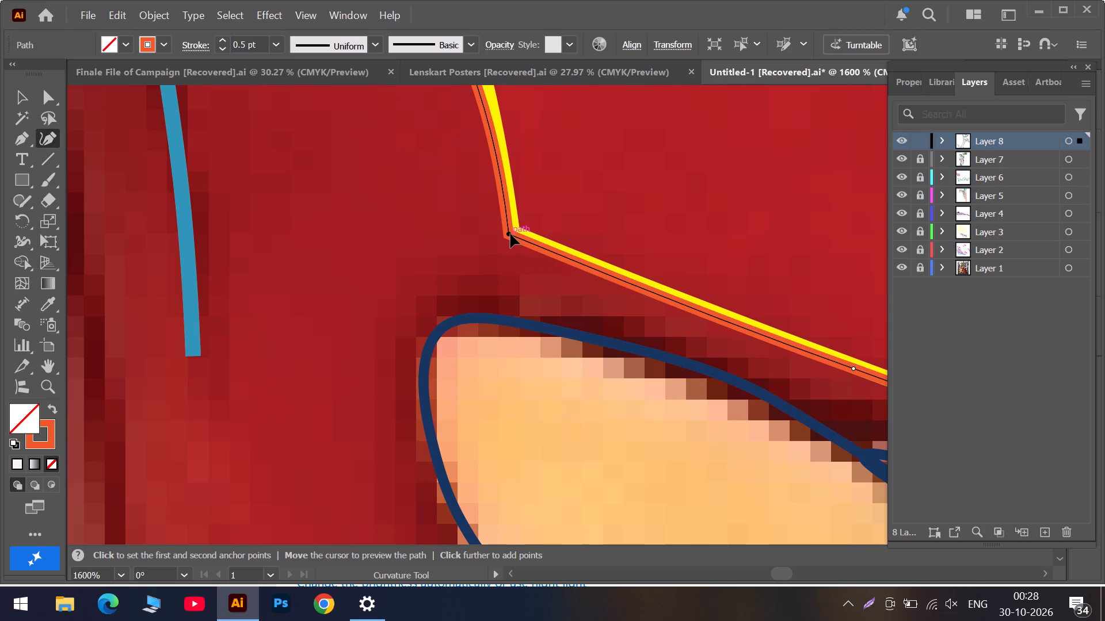
left_click(719, 320)
left_click_drag(719, 320, 718, 319)
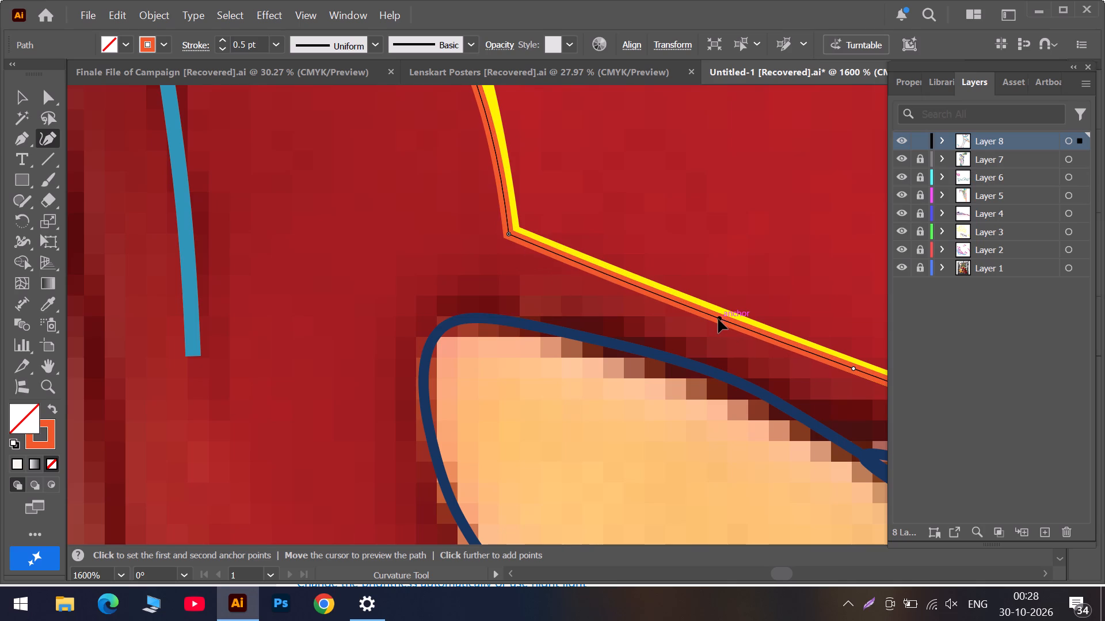
left_click_drag(718, 319, 713, 315)
left_click_drag(713, 315, 712, 314)
left_click_drag(712, 312, 699, 310)
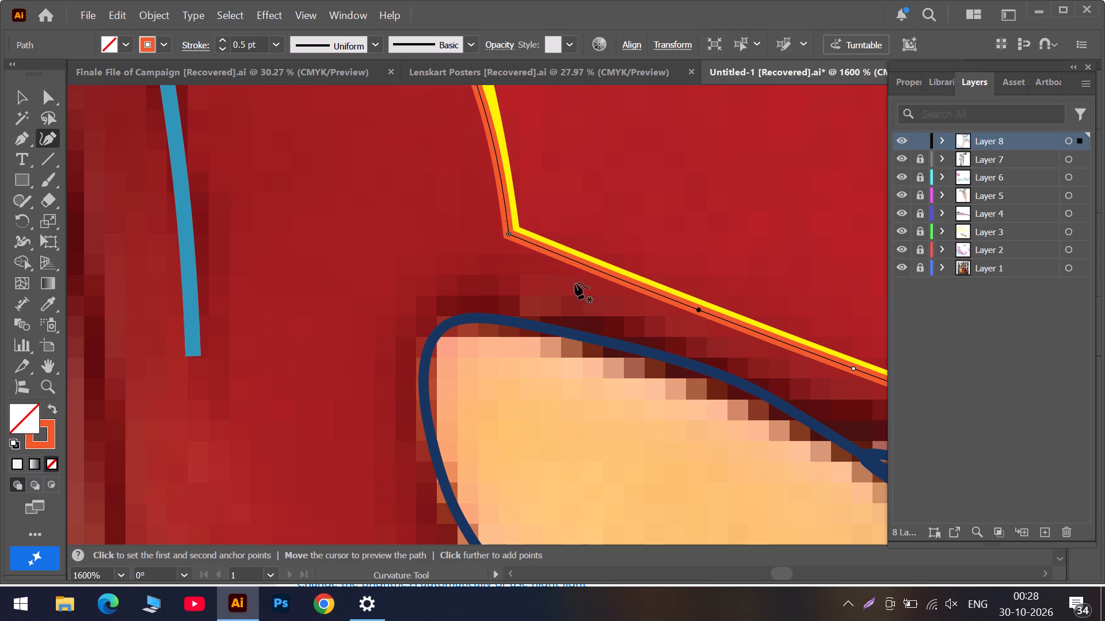
Move the next orange anchor down the curve onto the yellow outline's edge just above the sharp corner.
scroll(557, 281, "up", 5)
scroll(466, 278, "up", 5)
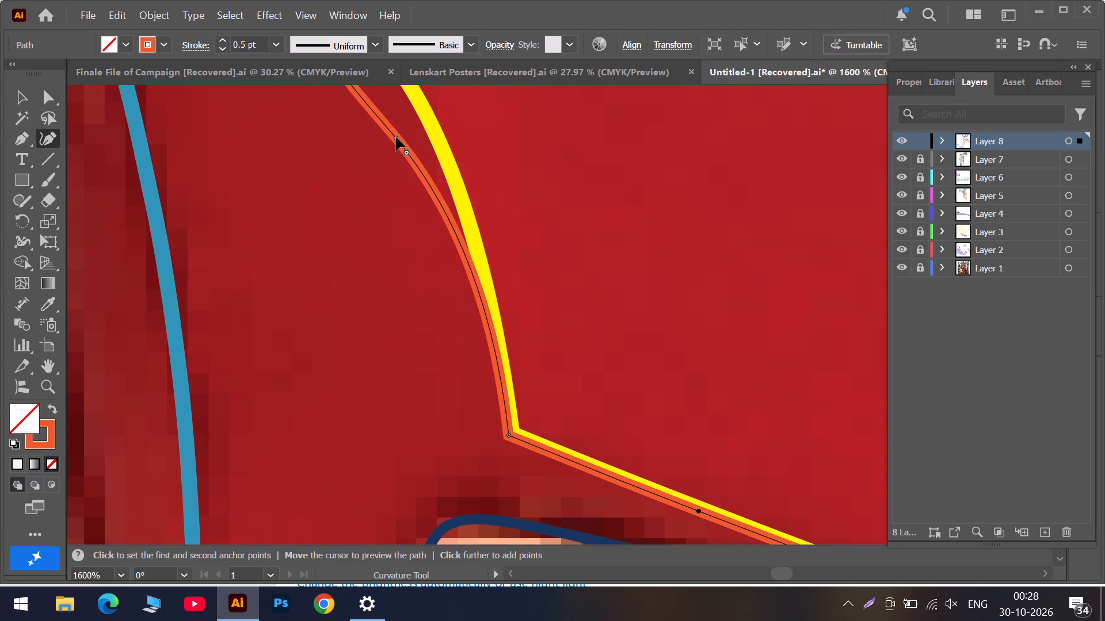
left_click_drag(396, 137, 501, 324)
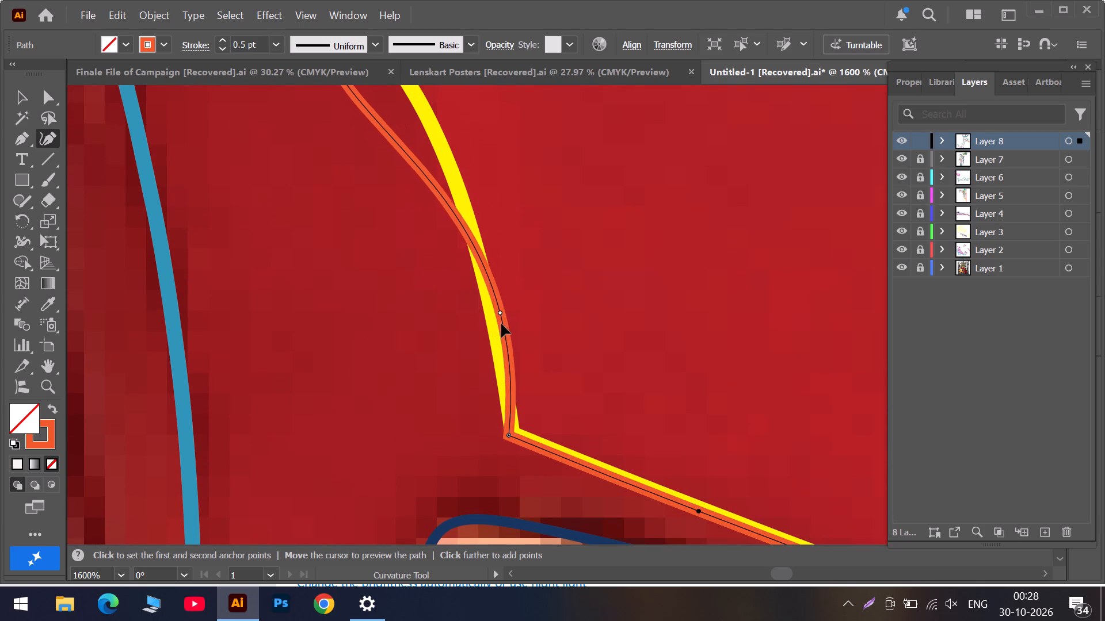
left_click_drag(501, 324, 494, 355)
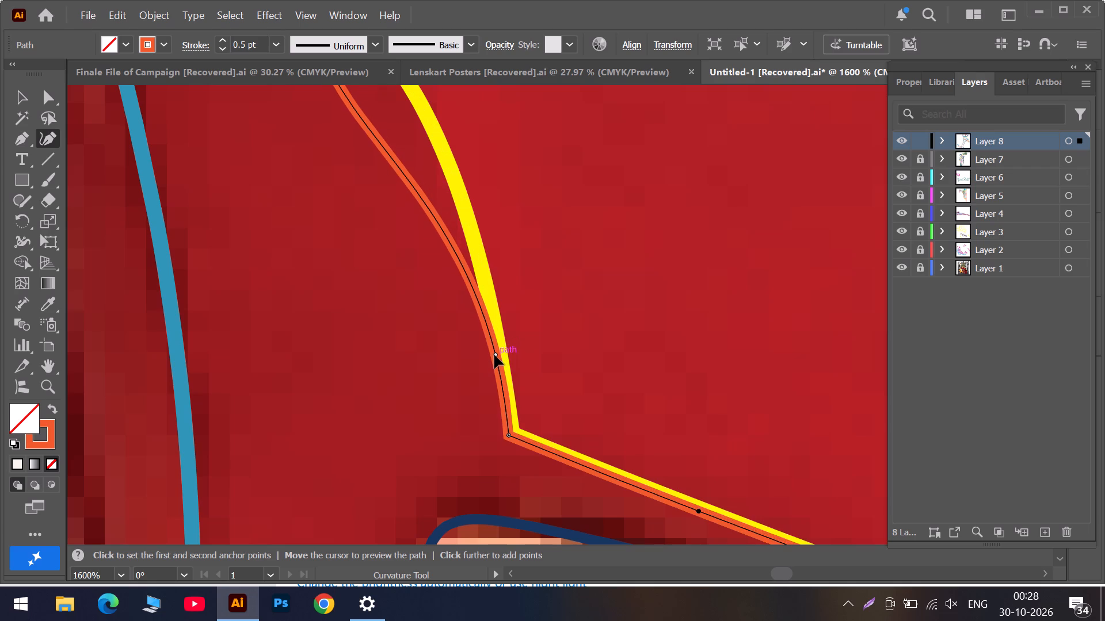
left_click_drag(494, 355, 500, 351)
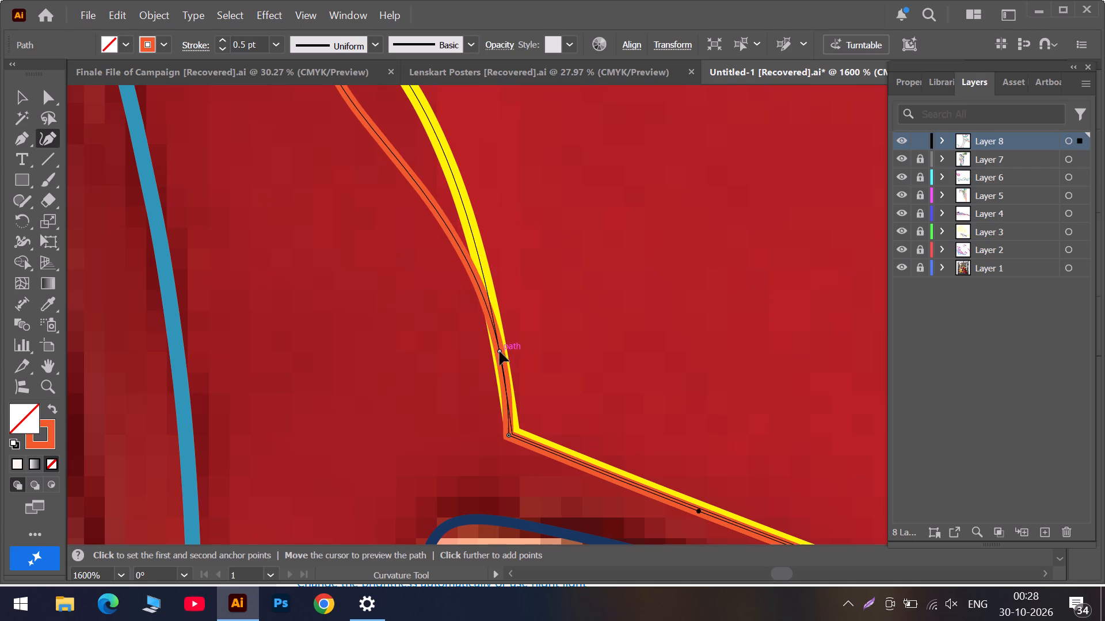
left_click_drag(500, 351, 498, 350)
left_click_drag(498, 350, 495, 348)
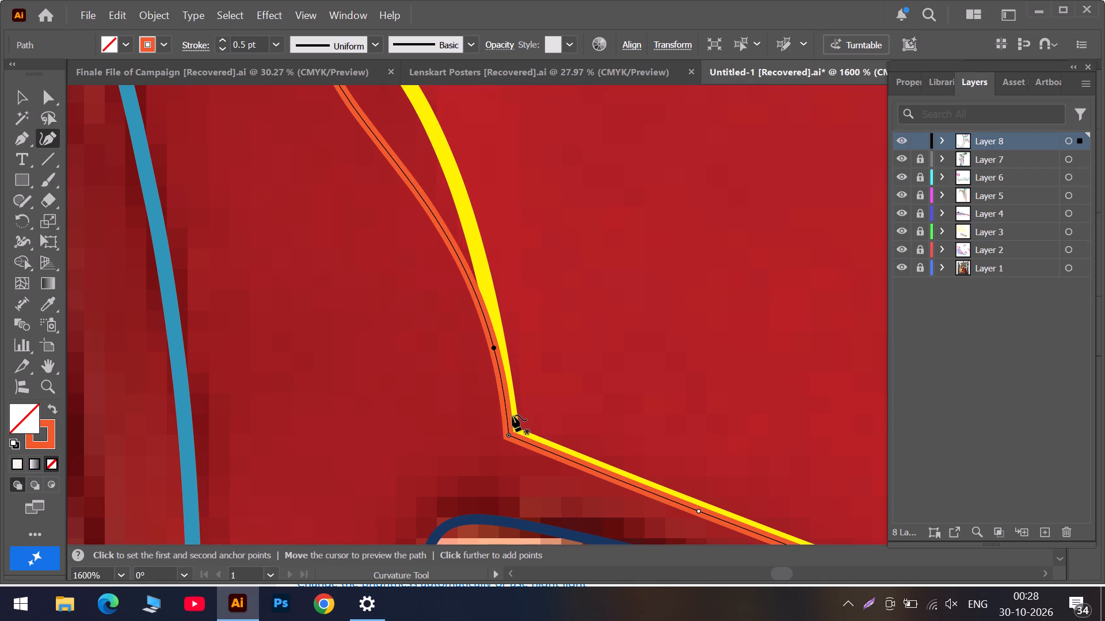
left_click(509, 435)
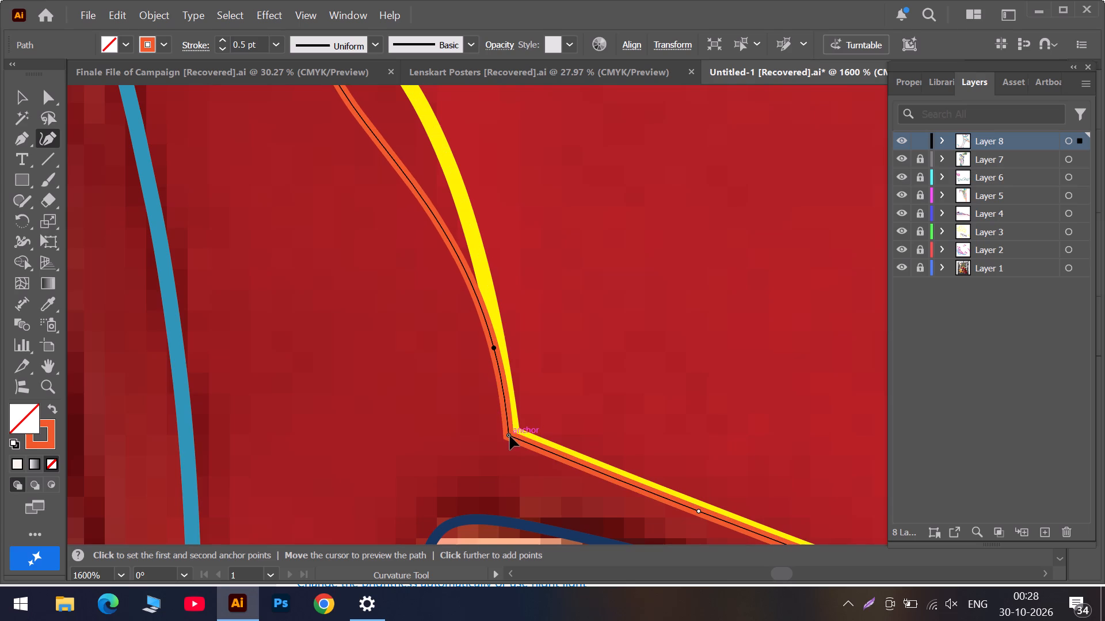
Move the following orange anchor up the curve onto the yellow outline's edge at its inward bend.
scroll(423, 283, "up", 5)
scroll(317, 145, "up", 4)
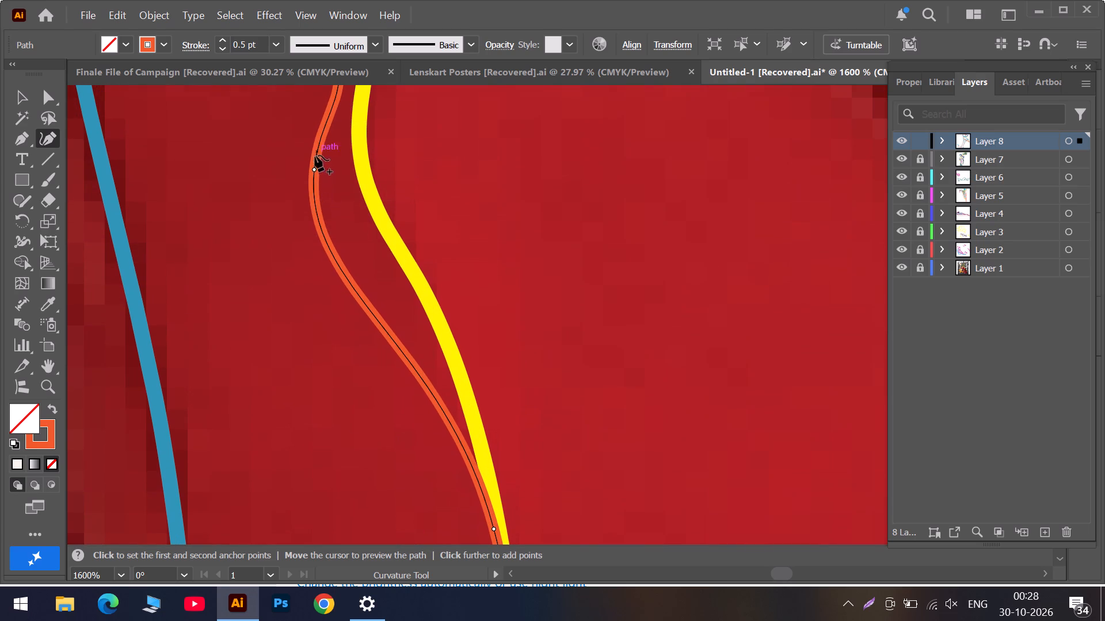
left_click_drag(315, 170, 348, 131)
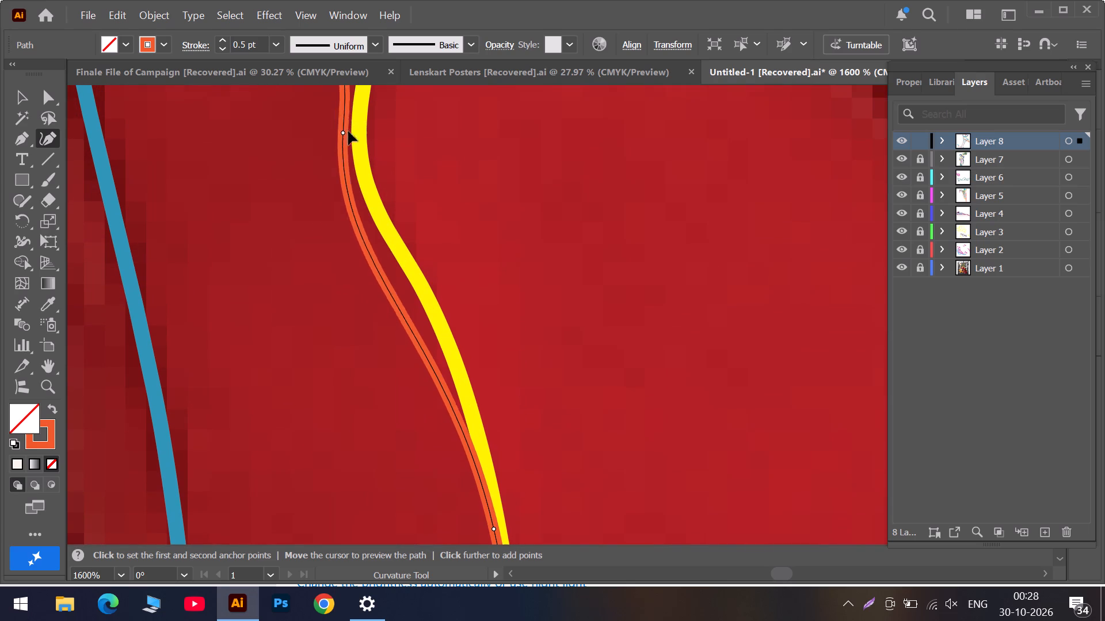
left_click_drag(348, 131, 359, 155)
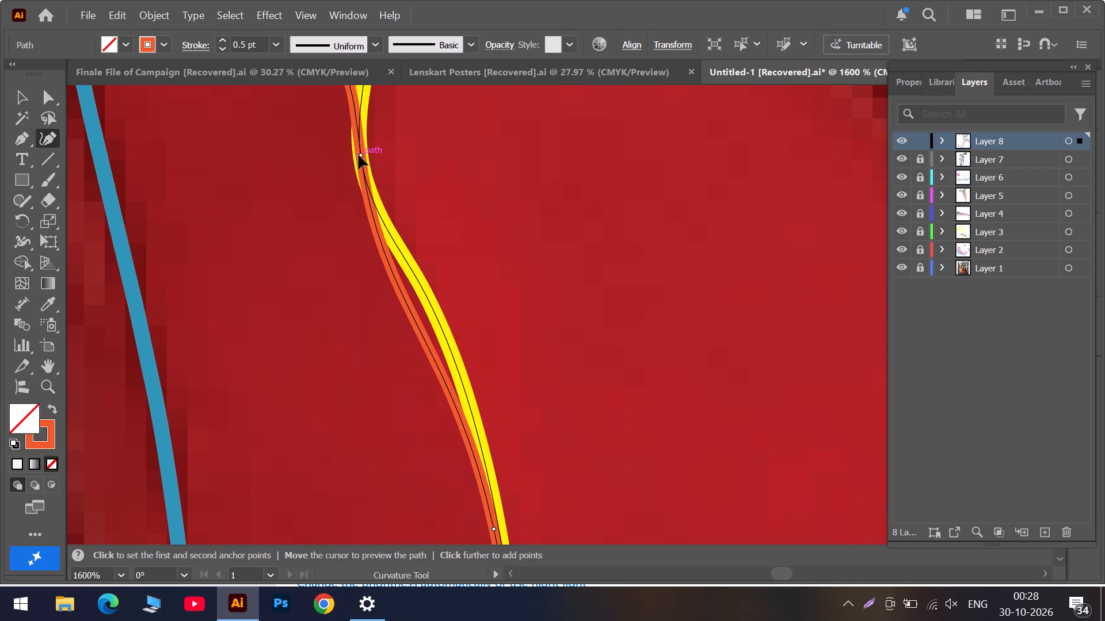
left_click_drag(359, 155, 356, 157)
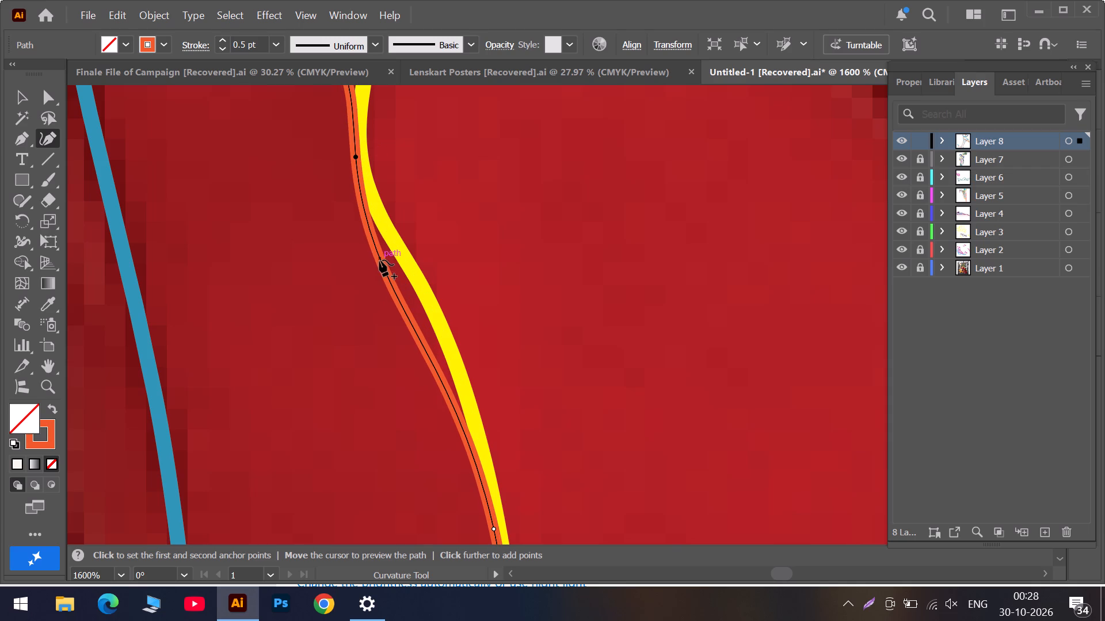
Add three orange anchors along the yellow slope between the inward bend and the sharp corner, sliding the uppermost one closer to the bend.
left_click_drag(379, 260, 387, 237)
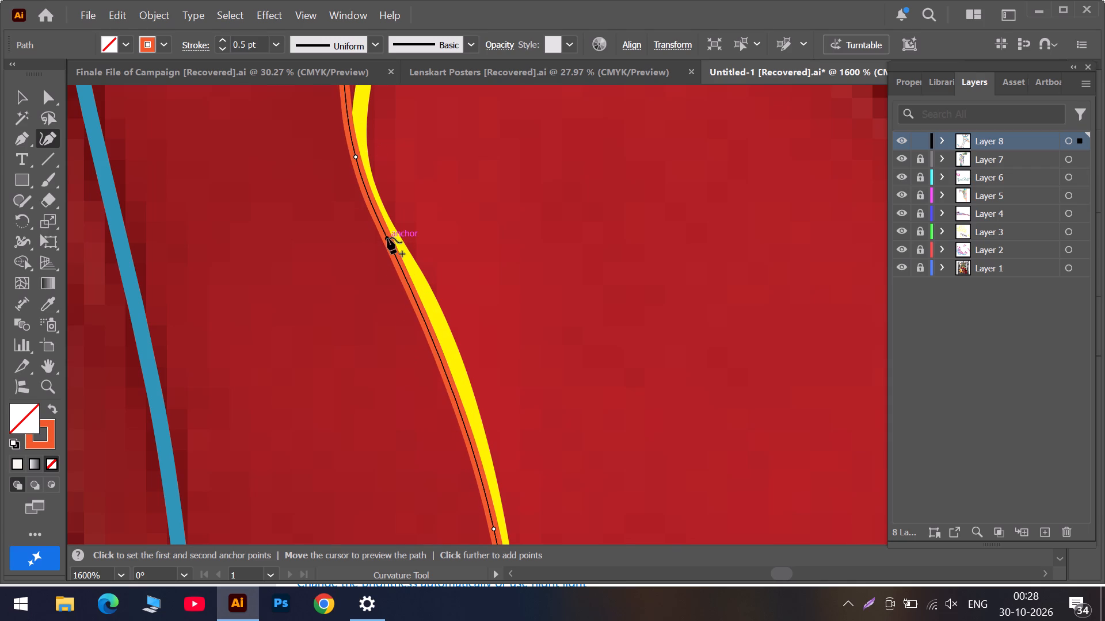
scroll(418, 328, "down", 3)
left_click_drag(440, 299, 443, 296)
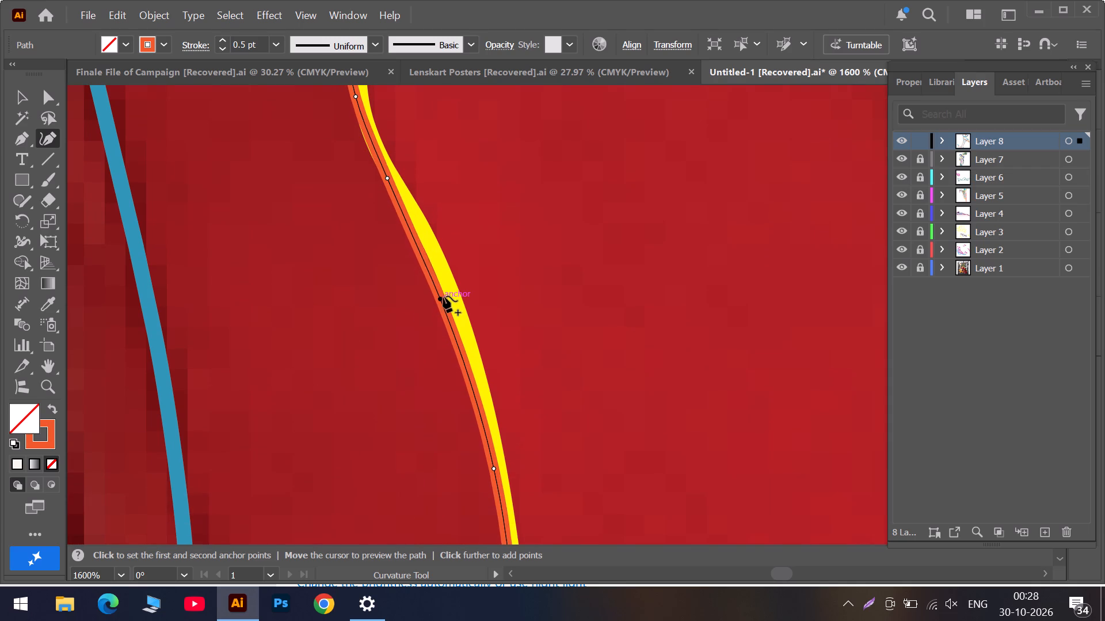
left_click_drag(443, 296, 449, 287)
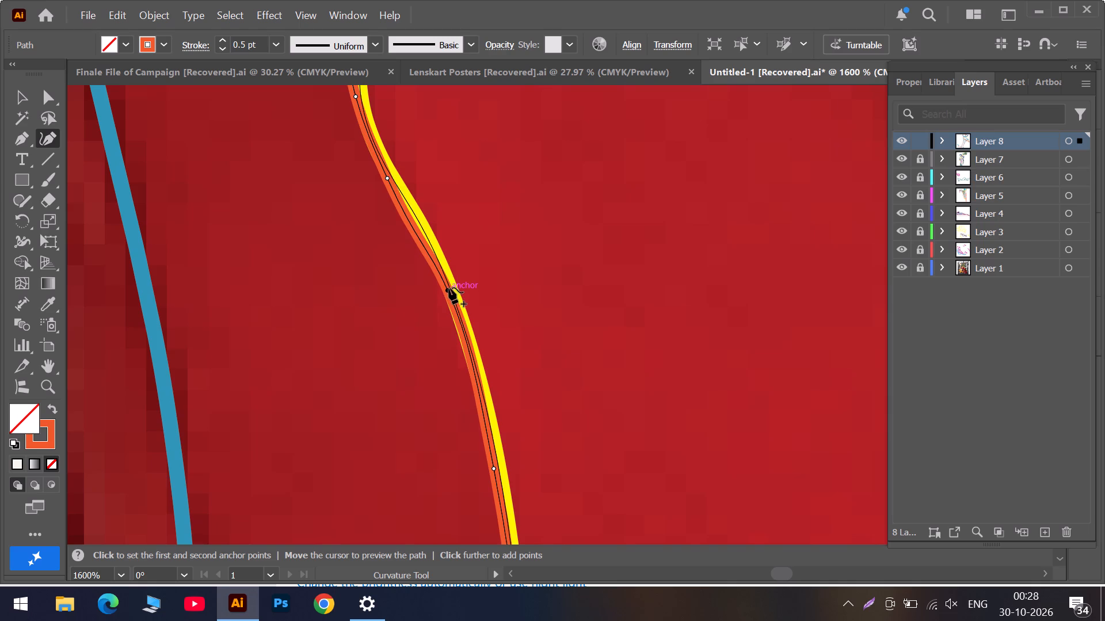
left_click_drag(449, 287, 444, 285)
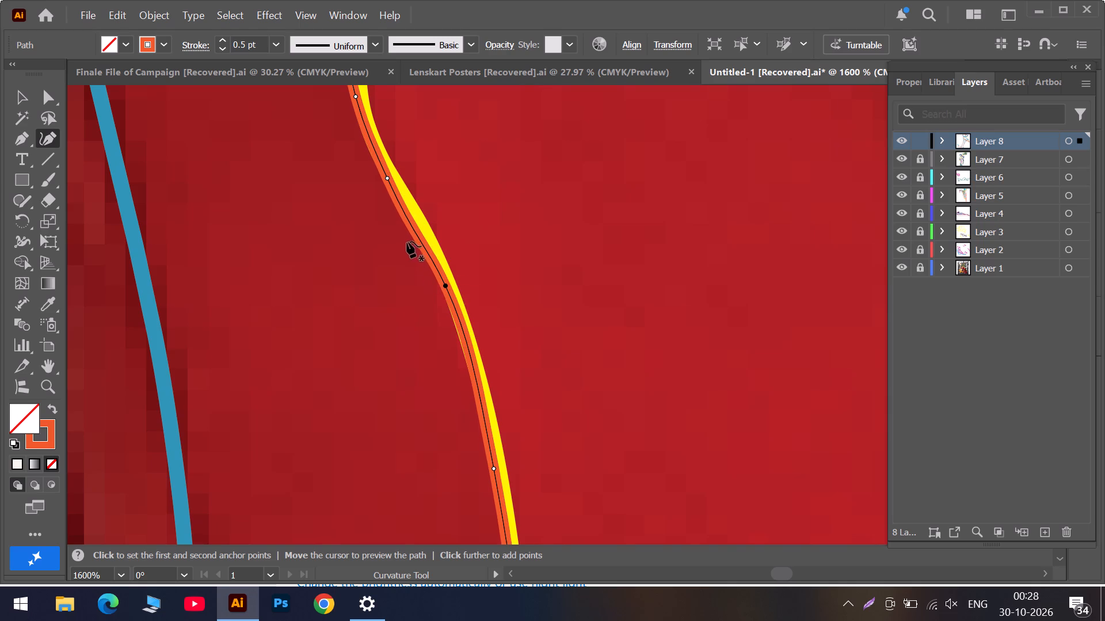
left_click(406, 214)
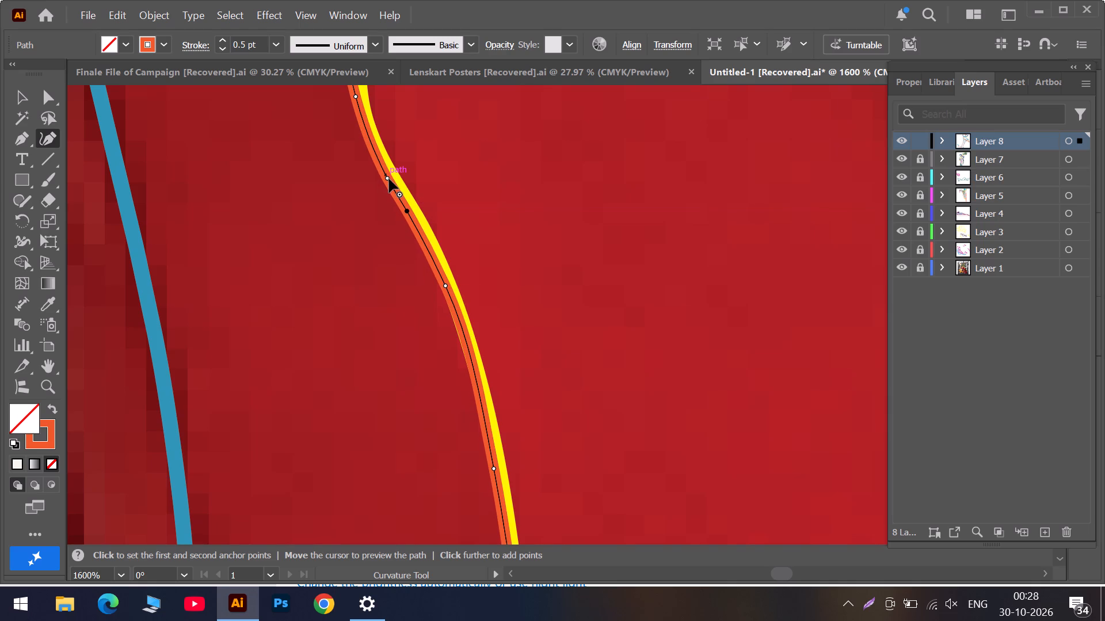
left_click_drag(388, 177, 379, 160)
left_click(407, 209)
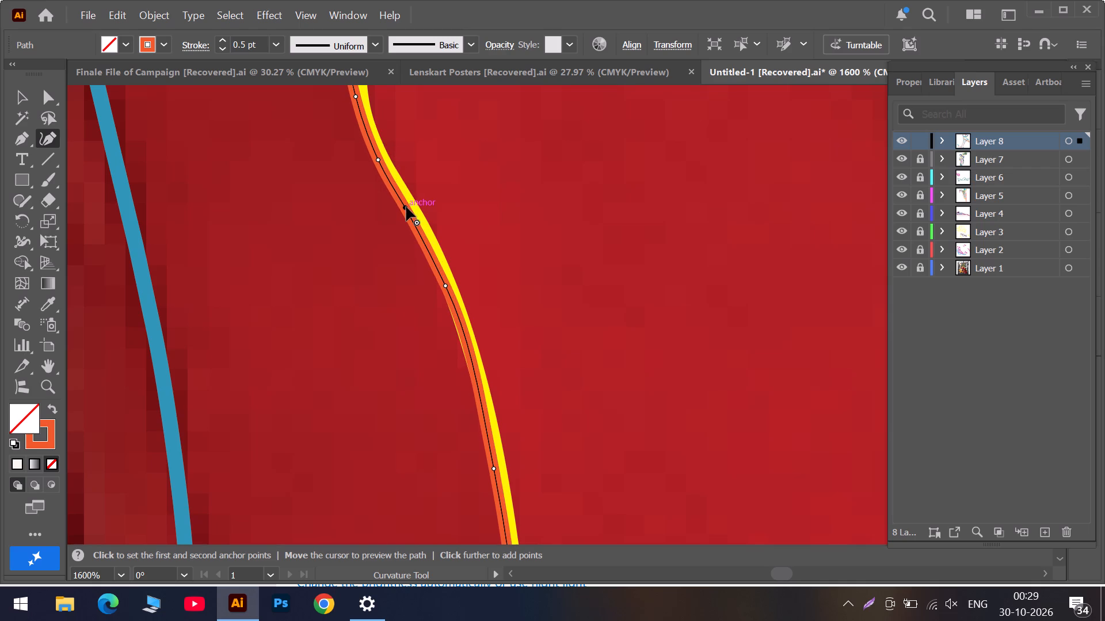
Move the next orange anchor above the inward bend onto the crest of the yellow outline's outward bulge.
scroll(379, 204, "up", 10)
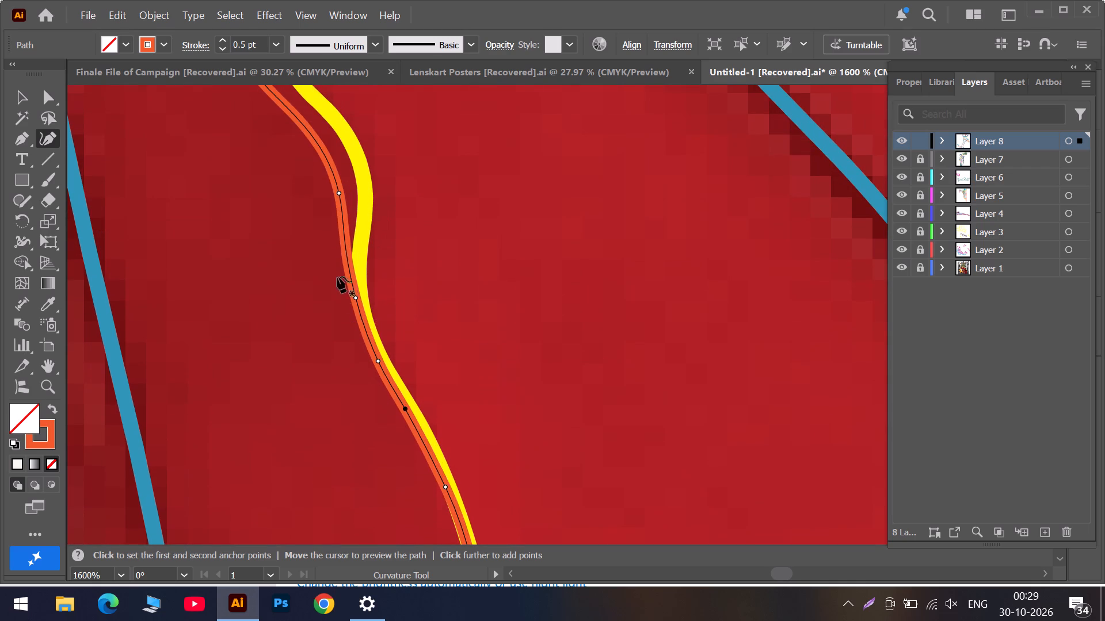
scroll(347, 232, "up", 3)
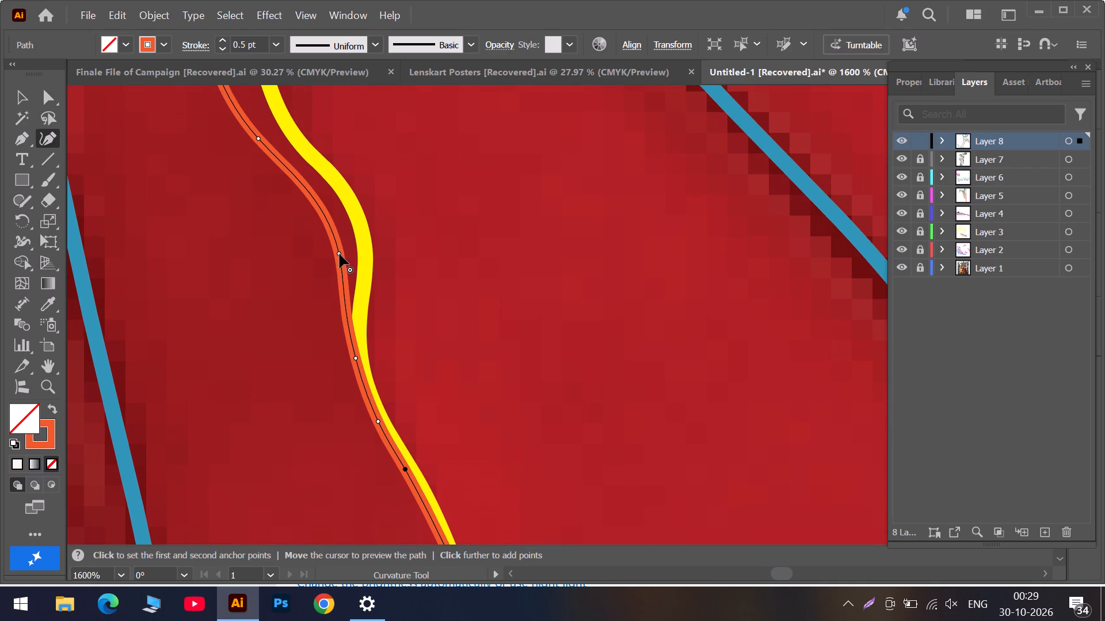
left_click_drag(340, 254, 360, 261)
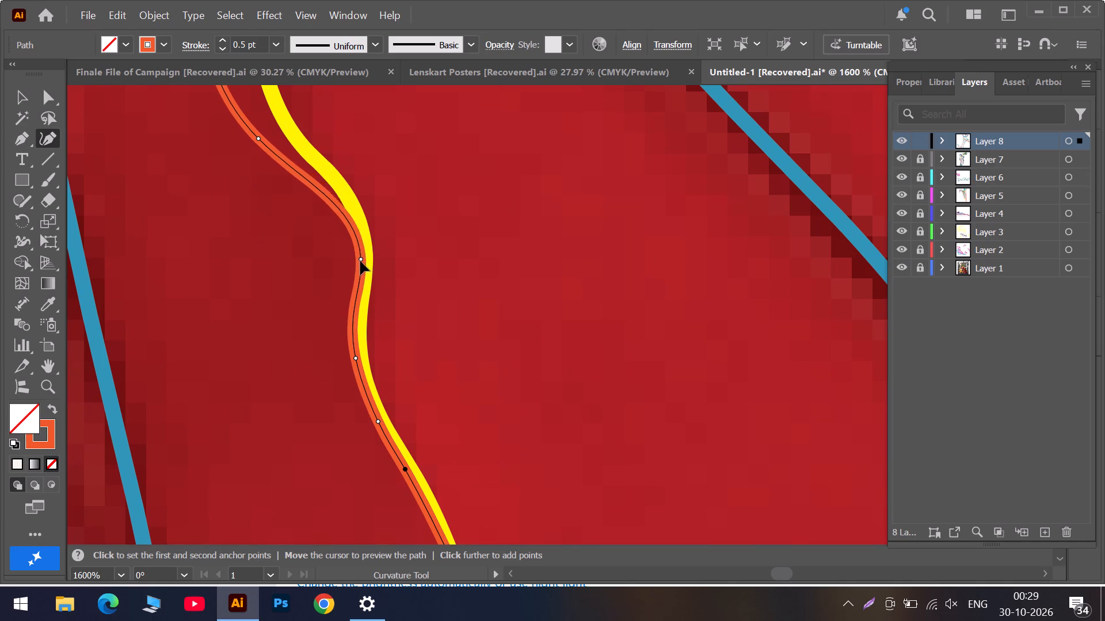
left_click_drag(360, 261, 361, 267)
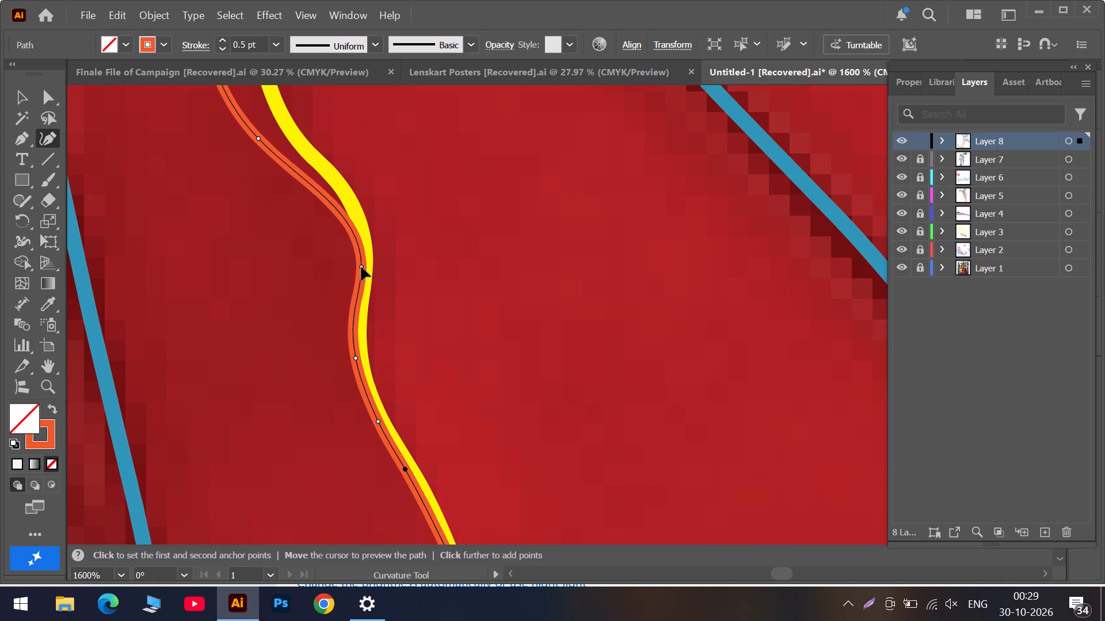
left_click_drag(361, 267, 362, 264)
Bring the next orange anchor down onto the yellow outline just above the anchor at the outward bulge.
scroll(312, 208, "up", 4)
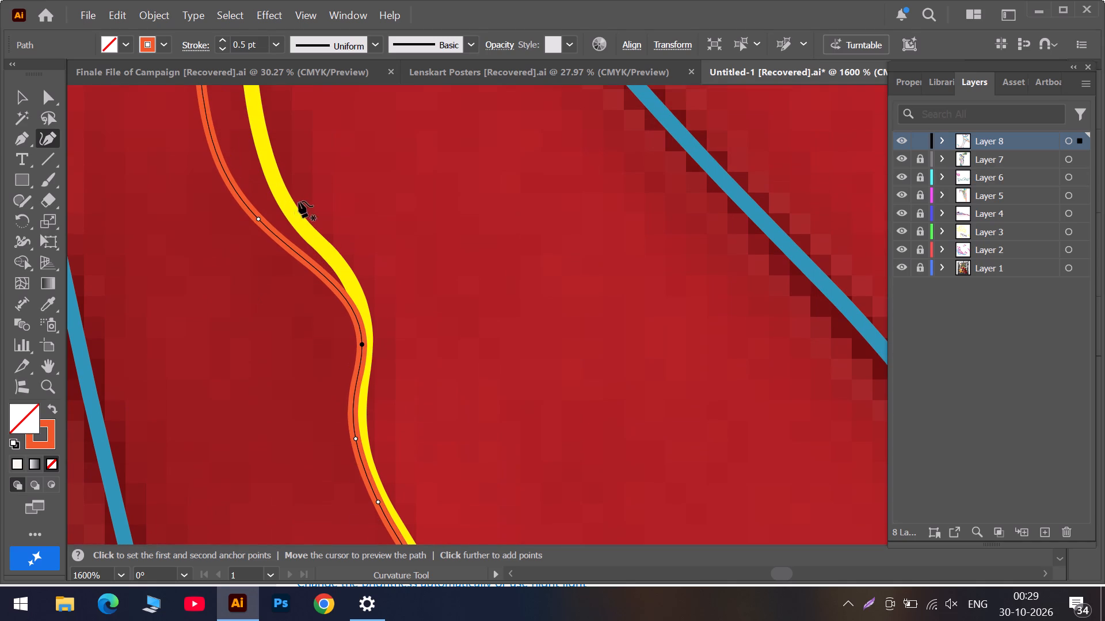
left_click_drag(259, 217, 265, 221)
left_click_drag(265, 221, 343, 280)
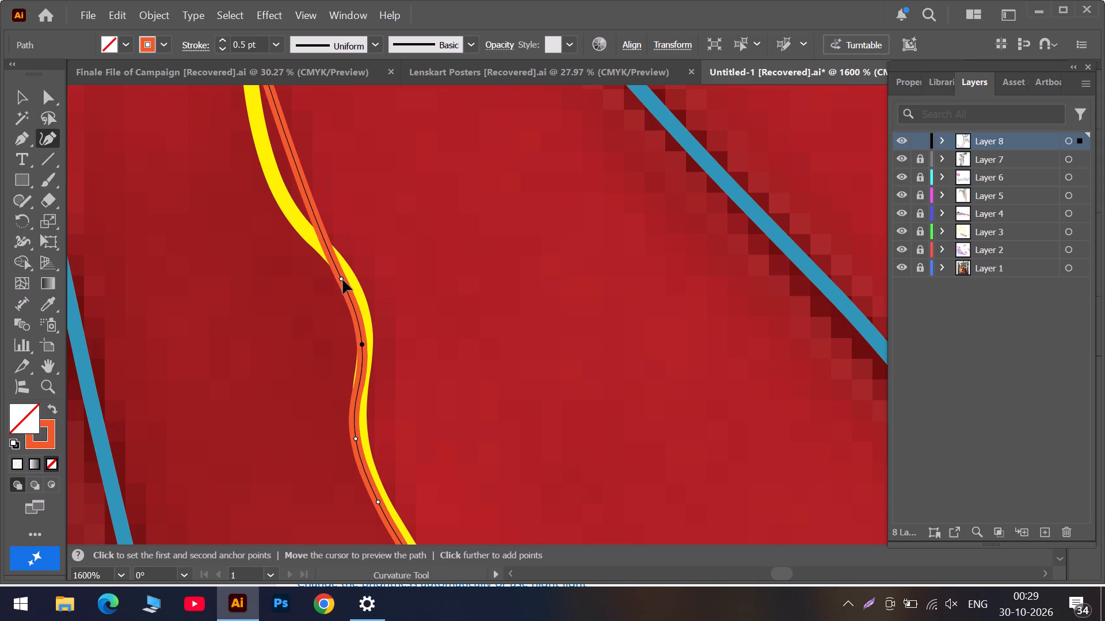
left_click_drag(343, 280, 354, 300)
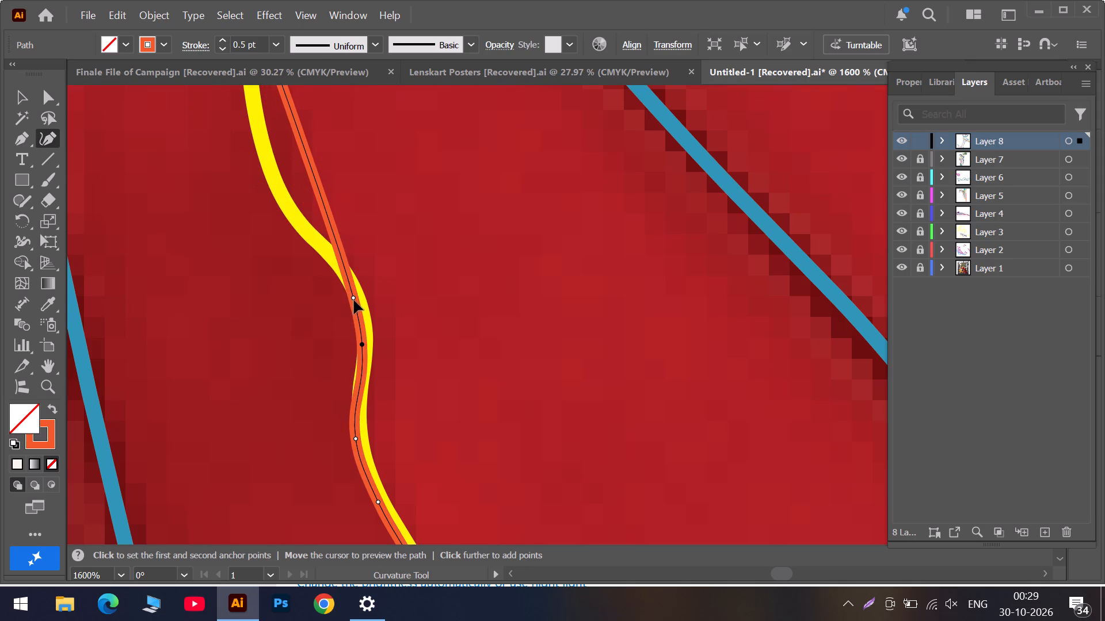
left_click_drag(354, 300, 360, 313)
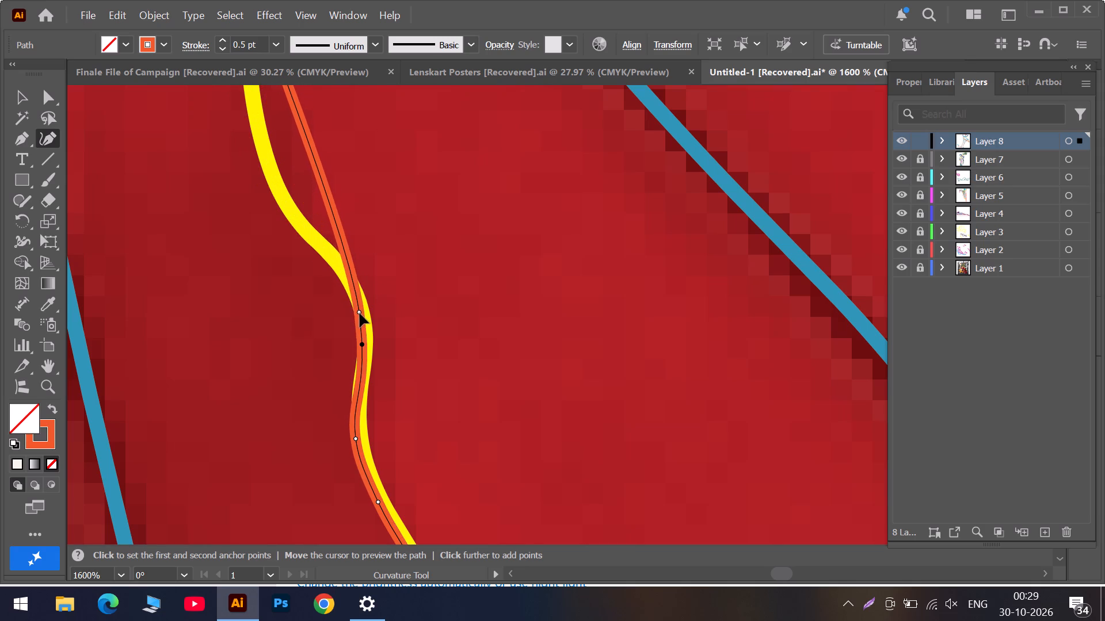
left_click_drag(360, 313, 360, 315)
Fine-tune the orange fit by nudging the inward-bend anchor slightly up and the mid-slope anchor slightly down along the yellow edge.
scroll(367, 400, "down", 4)
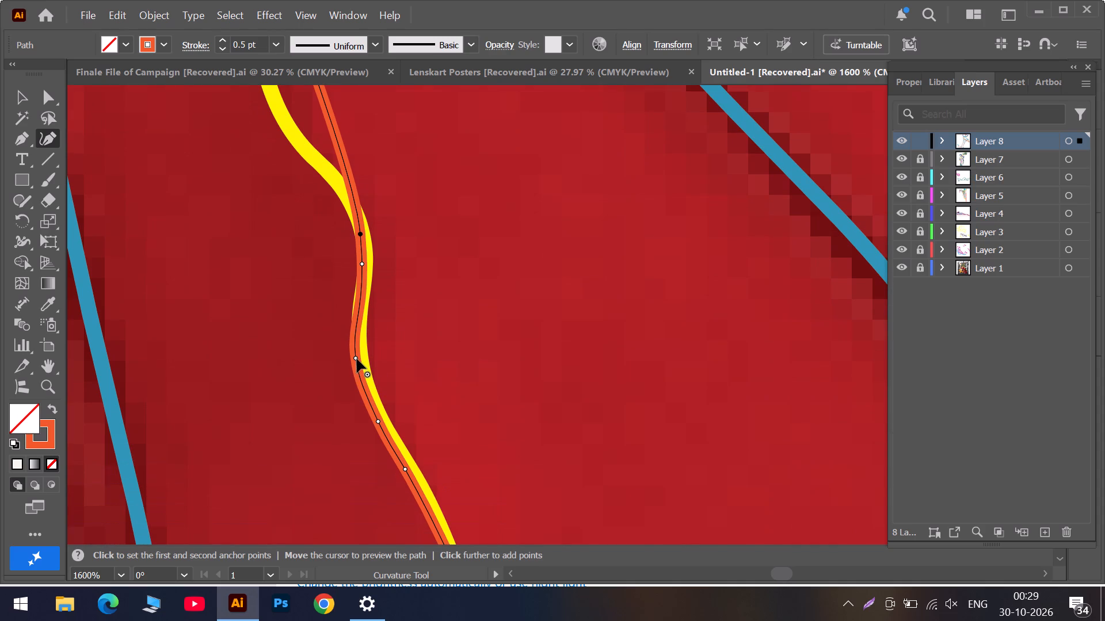
left_click_drag(357, 358, 356, 347)
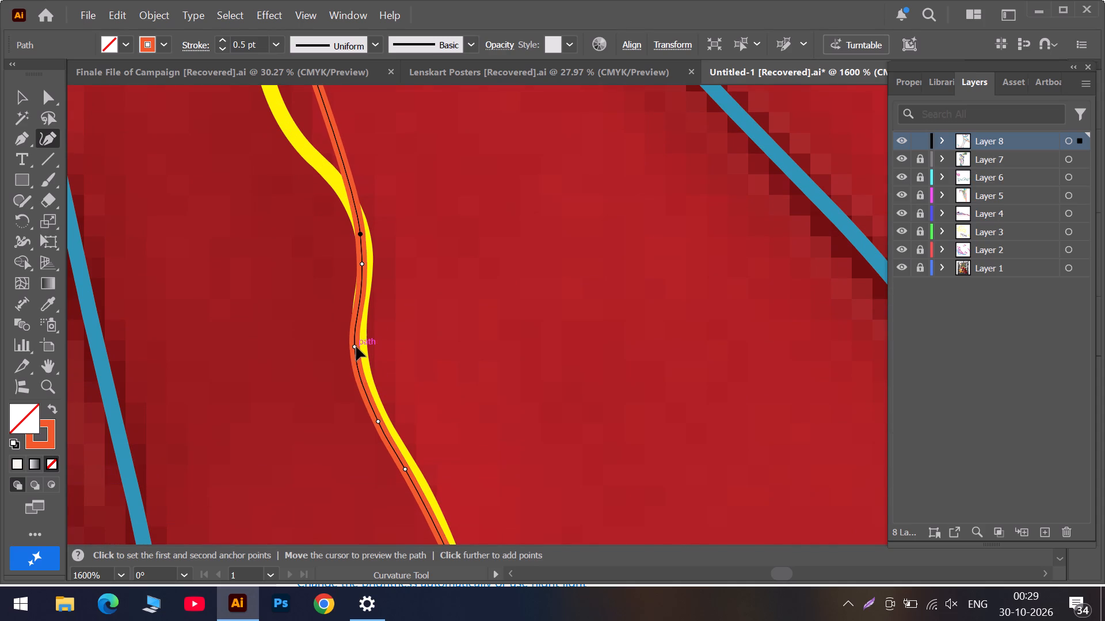
left_click_drag(356, 347, 358, 342)
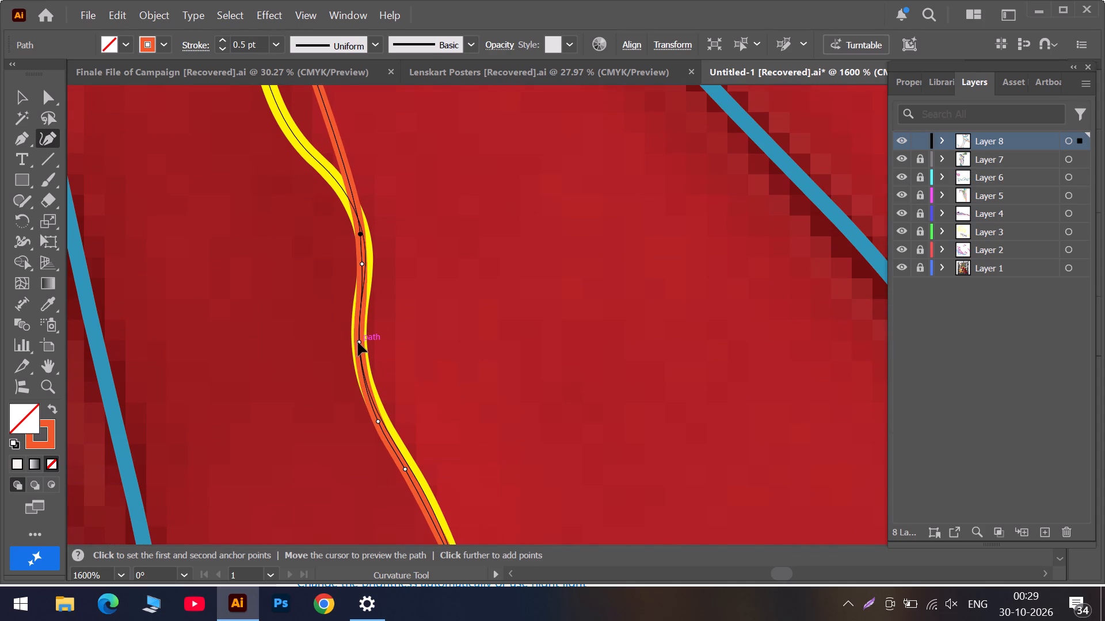
left_click_drag(358, 342, 356, 341)
scroll(357, 339, "down", 7)
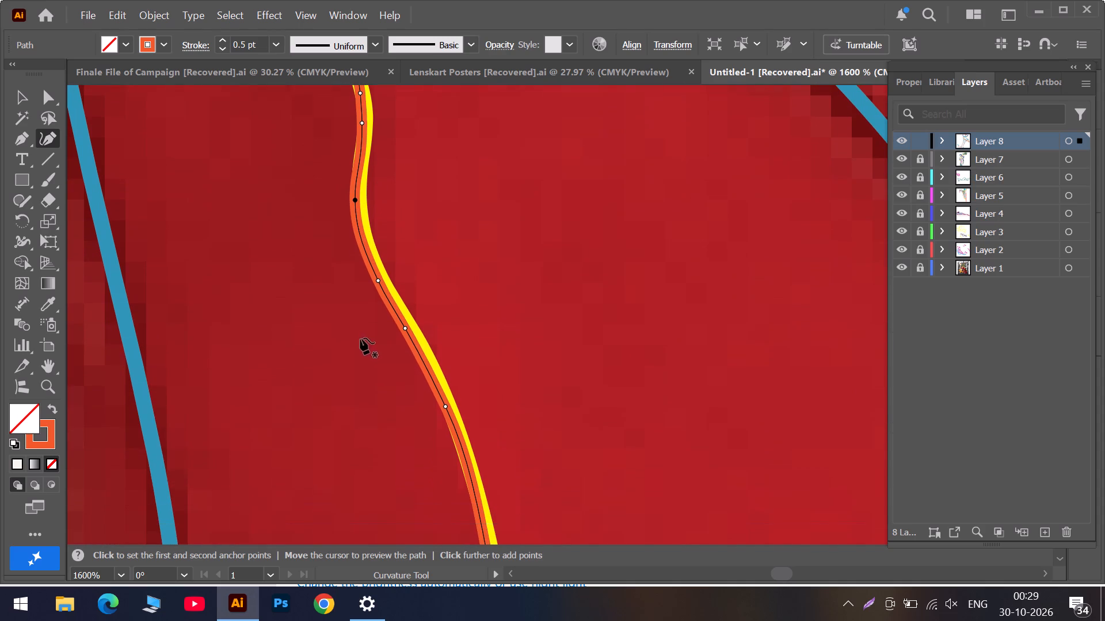
left_click_drag(406, 330, 406, 330)
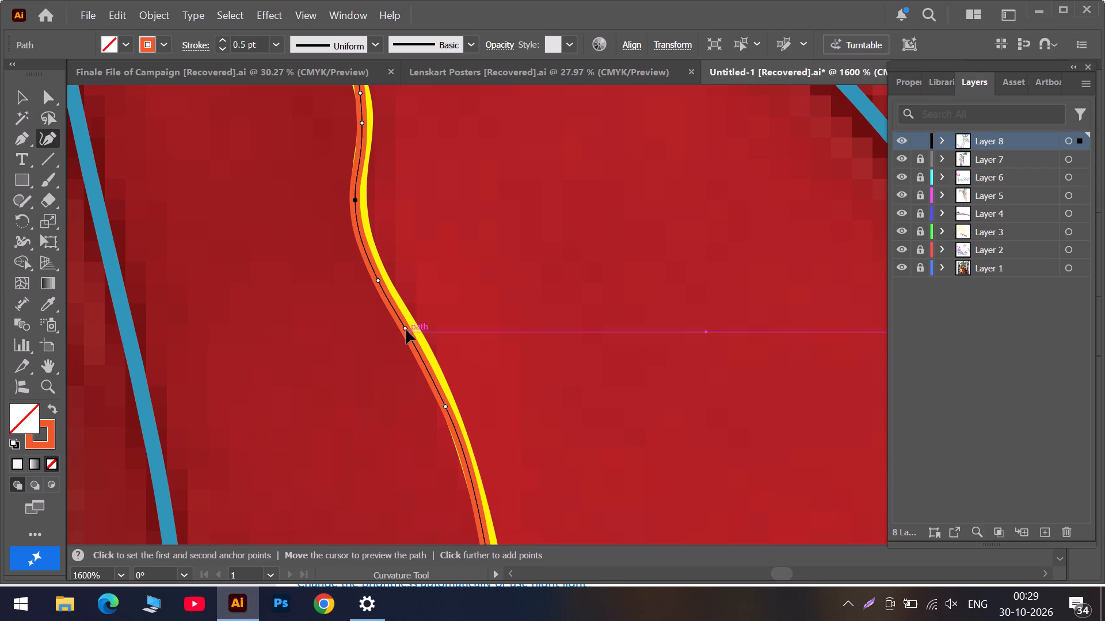
left_click_drag(406, 330, 411, 339)
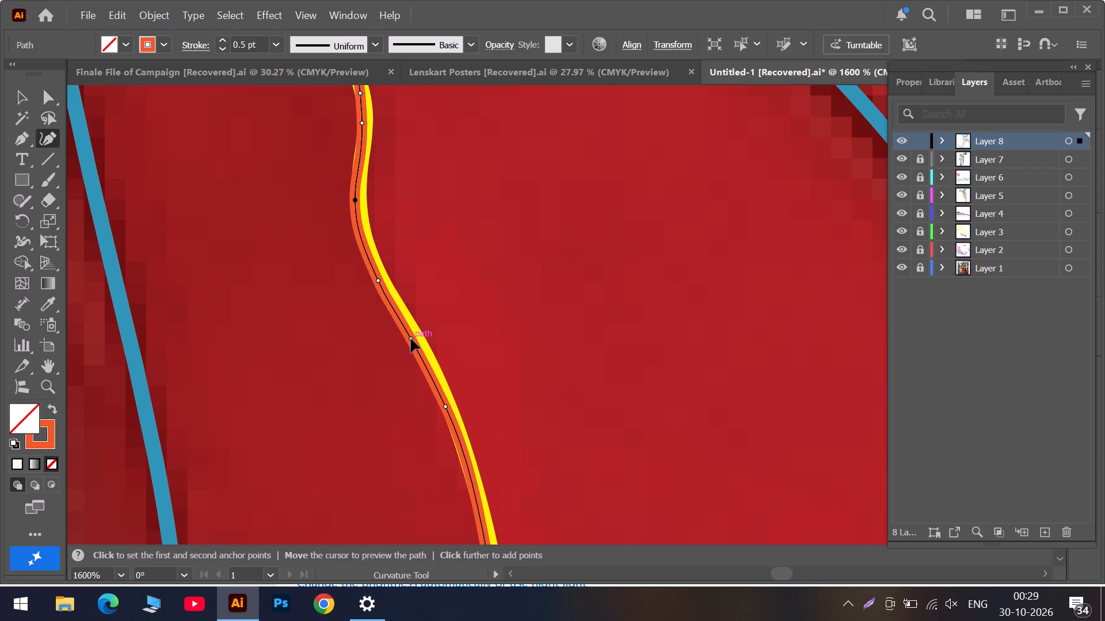
left_click_drag(411, 339, 413, 338)
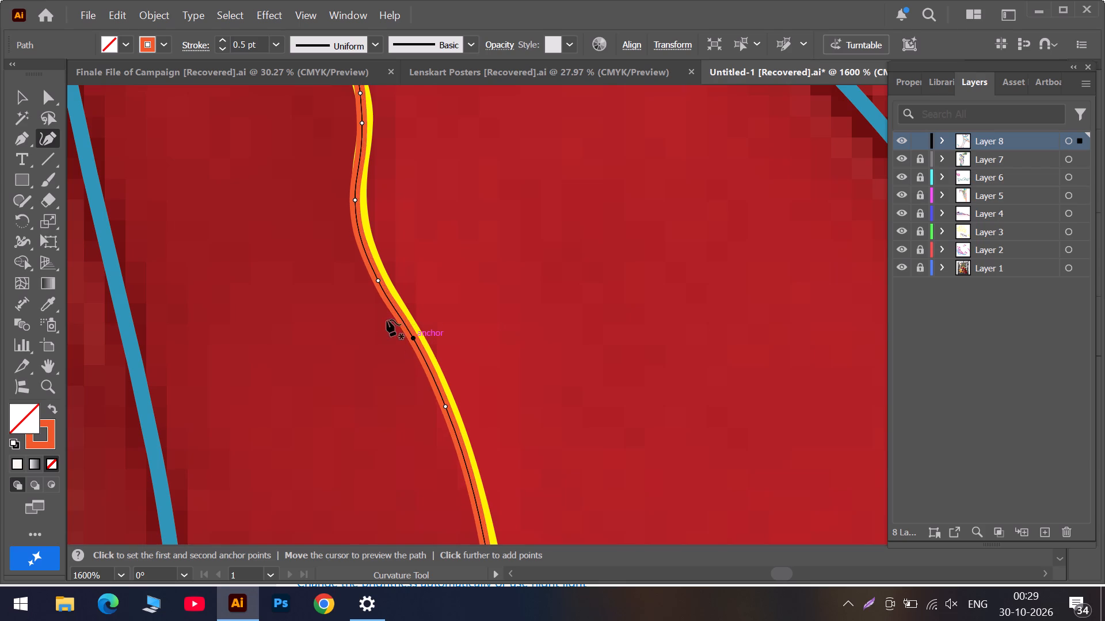
Set the orange path's stroke weight to 0.75 pt.
scroll(356, 296, "up", 10)
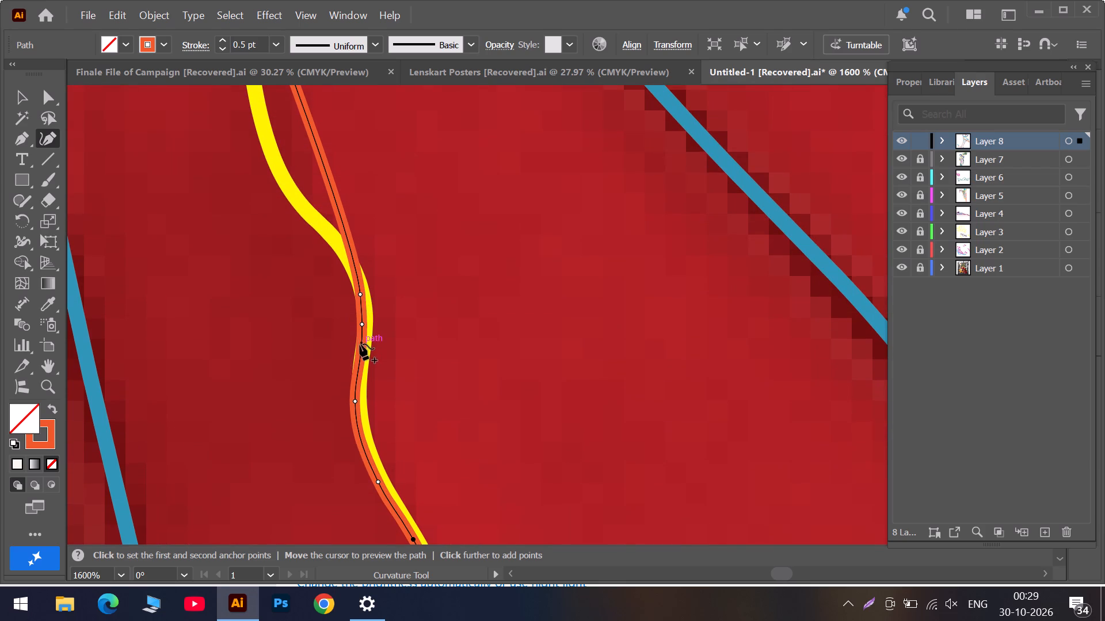
left_click(221, 39)
scroll(329, 298, "down", 6)
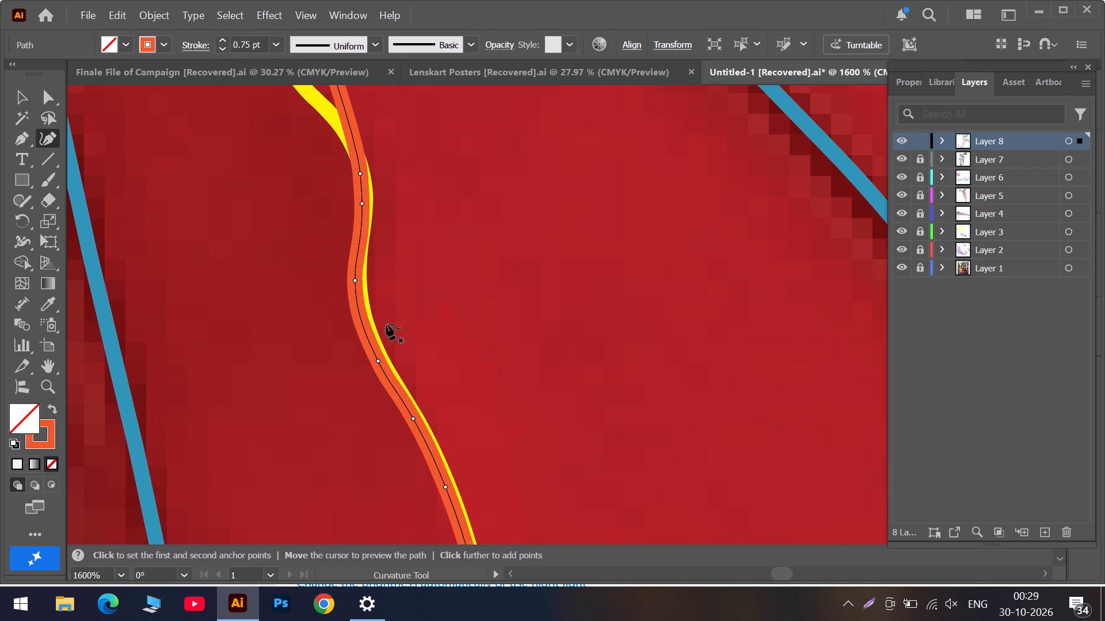
Shift the orange anchors between the inward bend and the sharp corner onto the yellow outline's long descending edge.
left_click(377, 362)
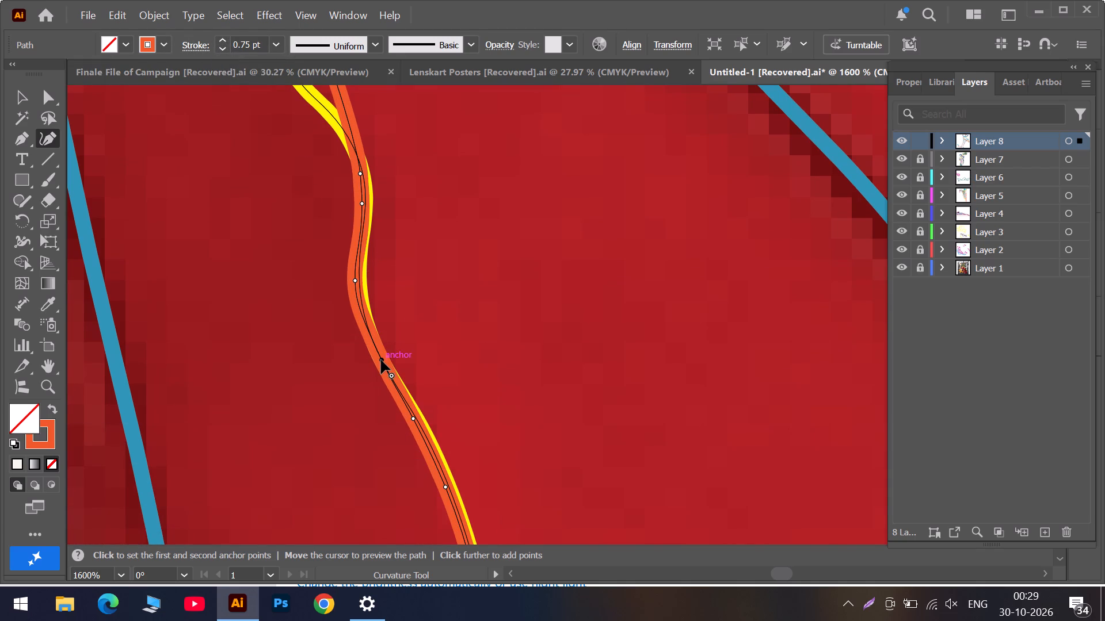
scroll(381, 360, "down", 6)
left_click_drag(413, 297, 418, 299)
scroll(428, 319, "down", 6)
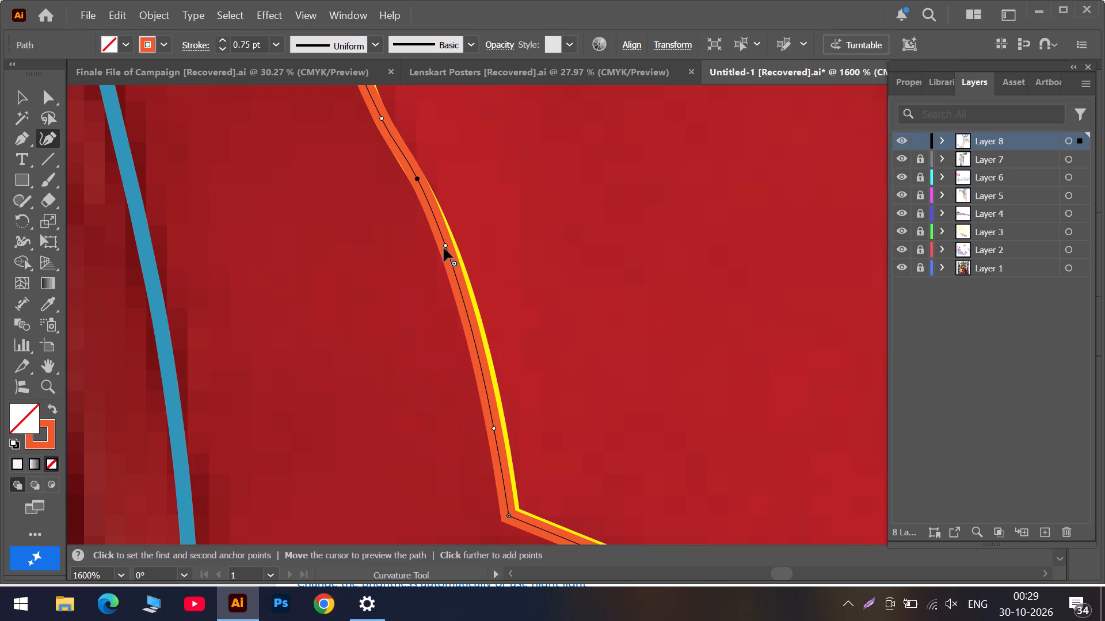
left_click_drag(444, 245, 454, 261)
scroll(462, 294, "down", 6)
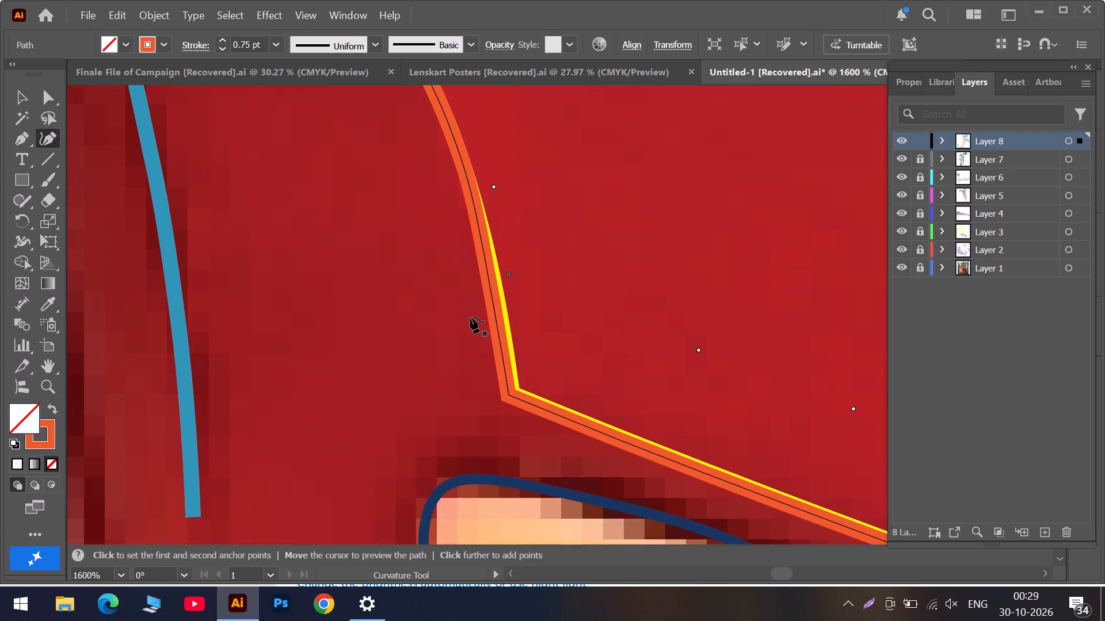
left_click(494, 307)
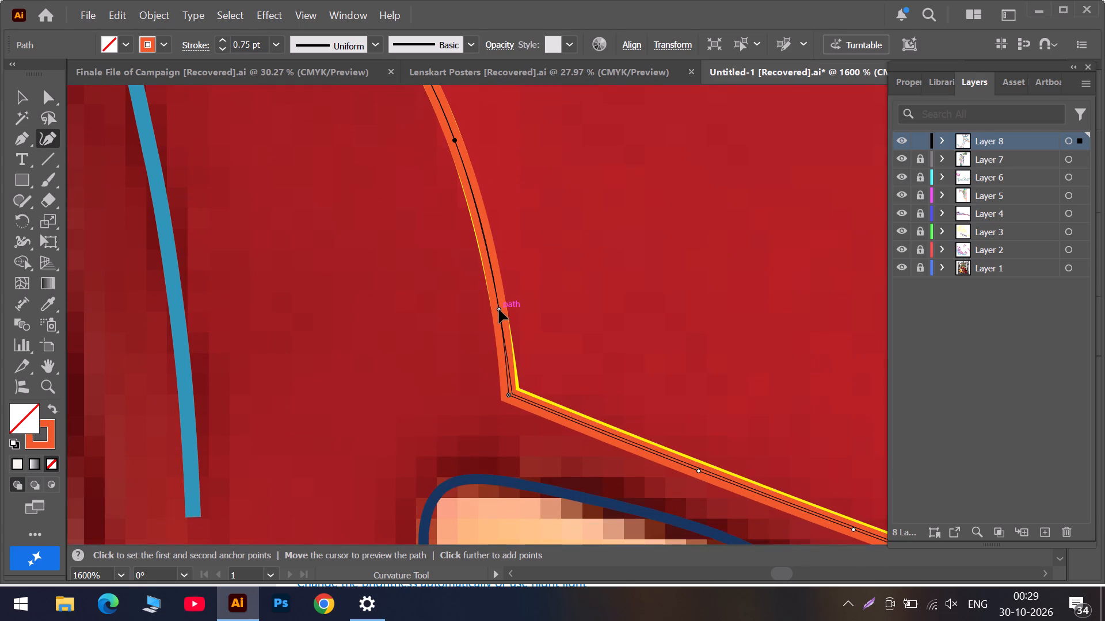
left_click_drag(499, 308, 489, 275)
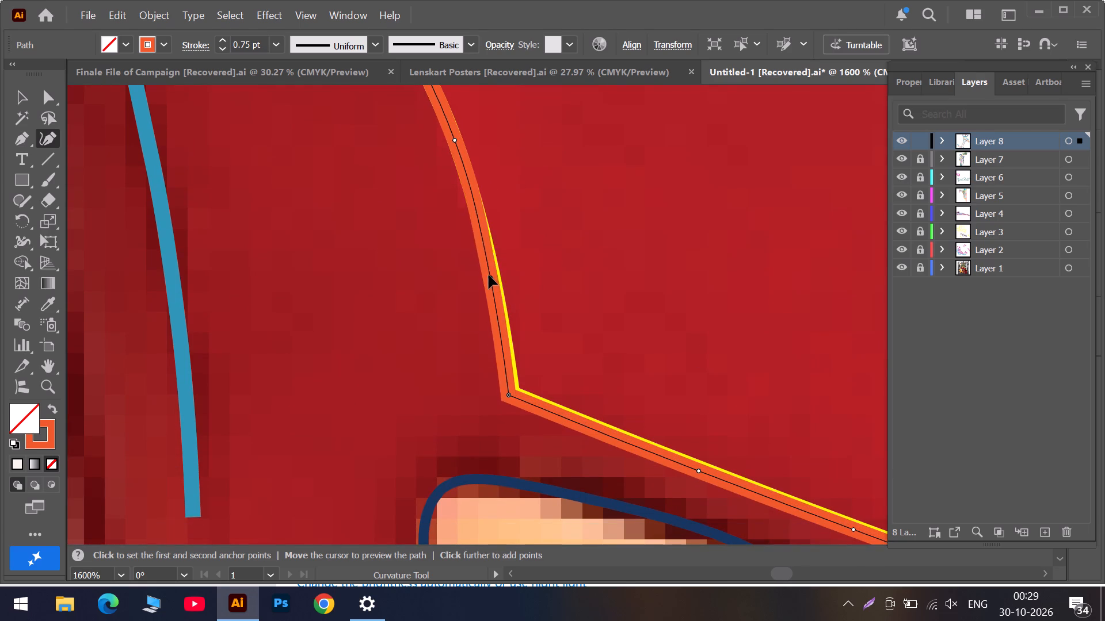
left_click_drag(489, 275, 491, 272)
Align the orange sharp-corner anchor and the first anchor on the slope beyond it with the yellow outline.
scroll(495, 328, "down", 5)
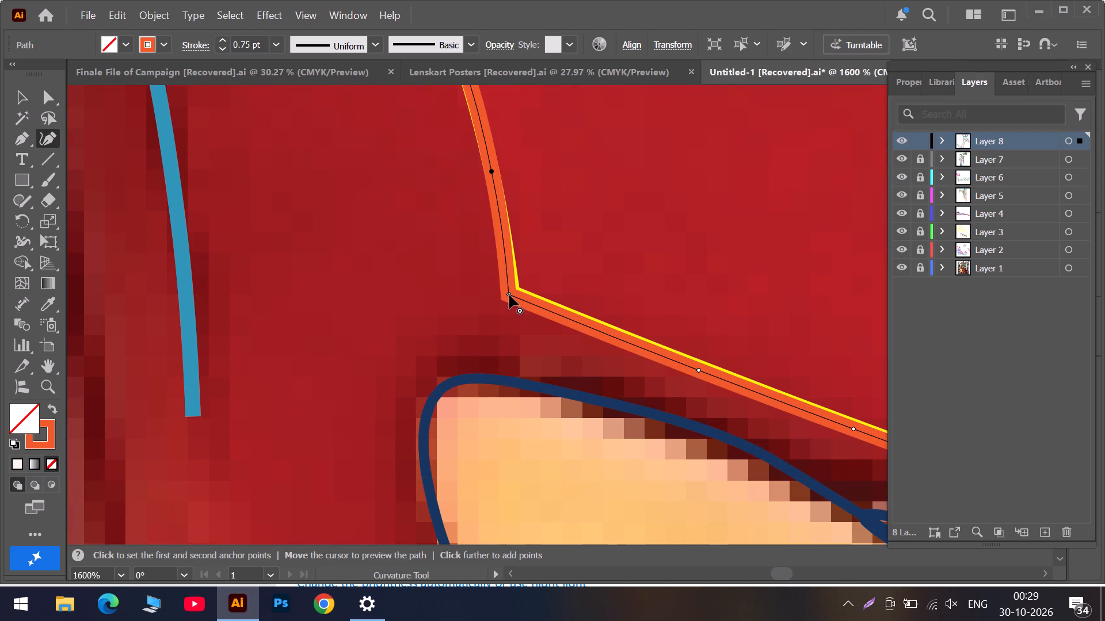
left_click(509, 294)
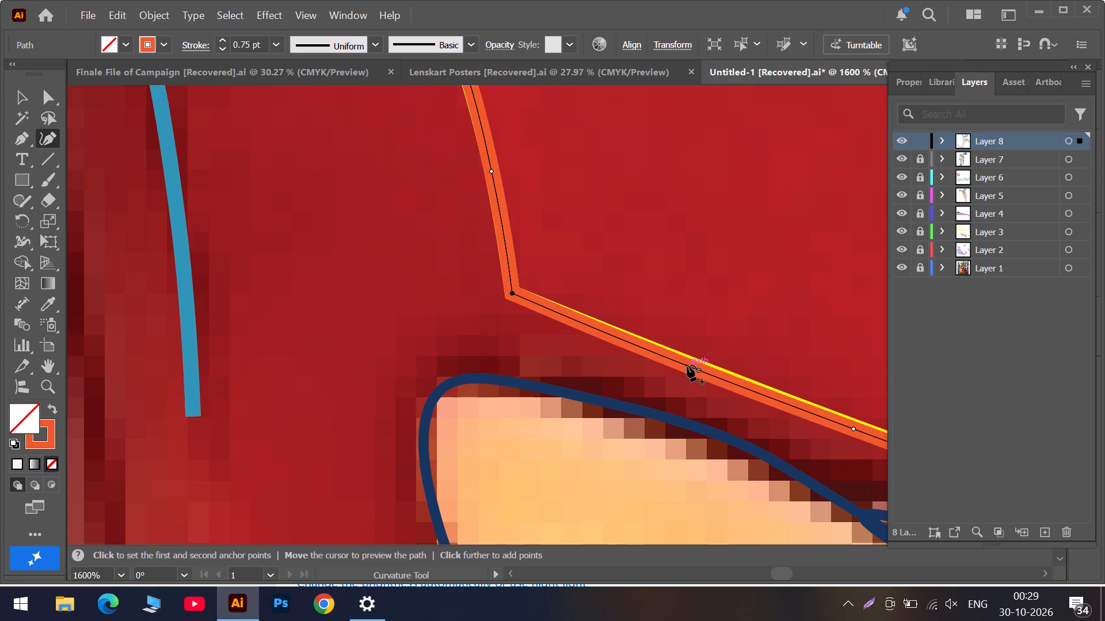
left_click_drag(698, 370, 704, 369)
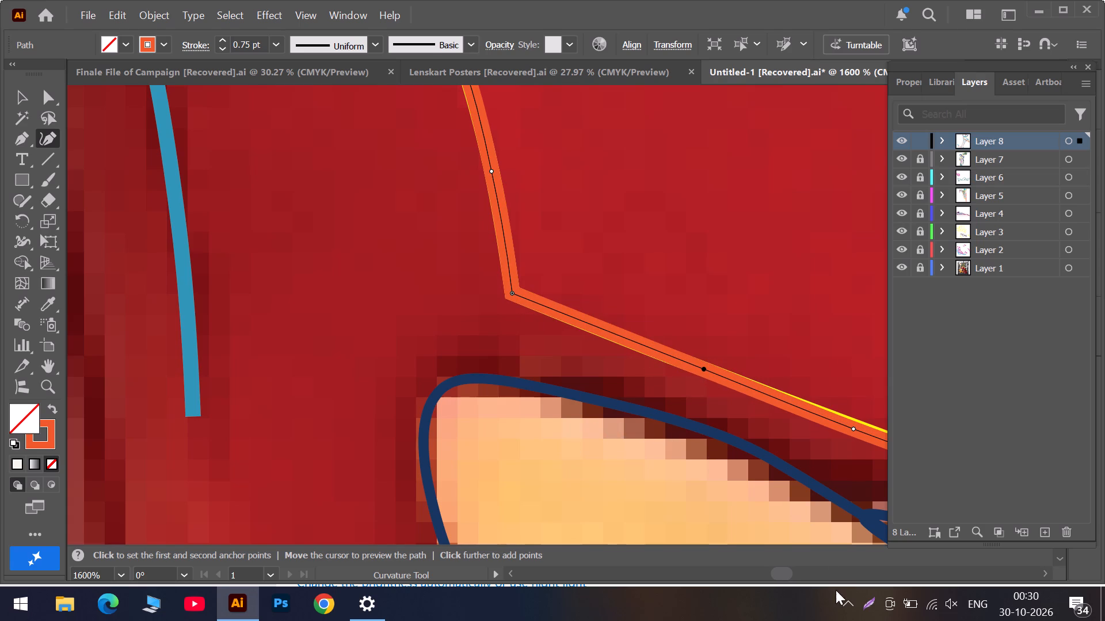
Move the orange corner anchor at the far end of the wavy edge onto the base of the vertical yellow segment.
left_click(830, 575)
scroll(403, 455, "down", 7)
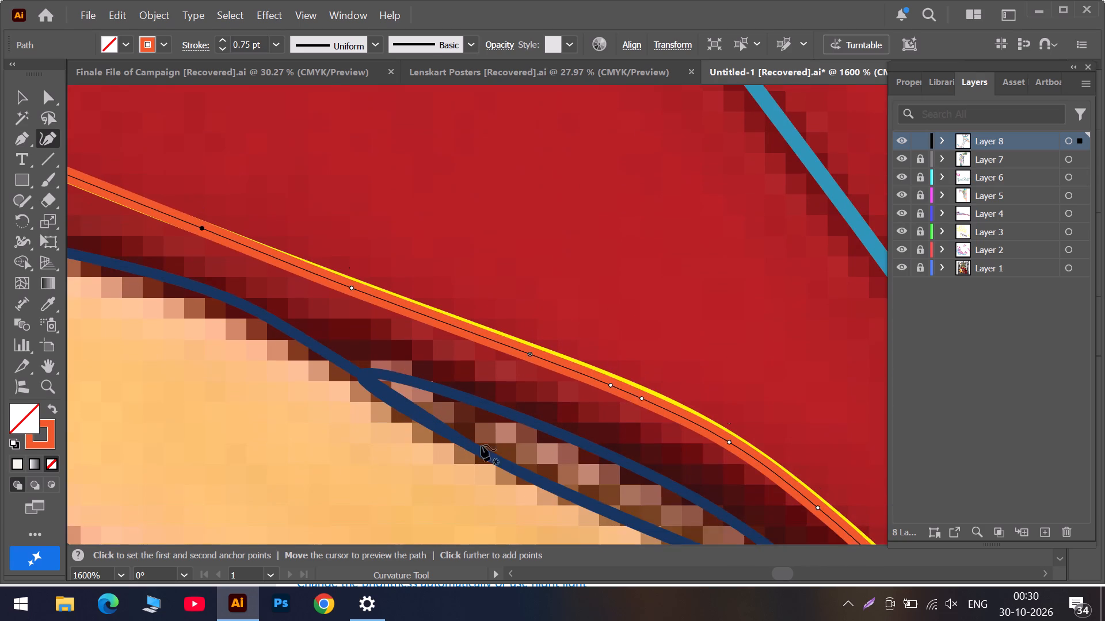
scroll(642, 460, "down", 20)
scroll(625, 467, "down", 7)
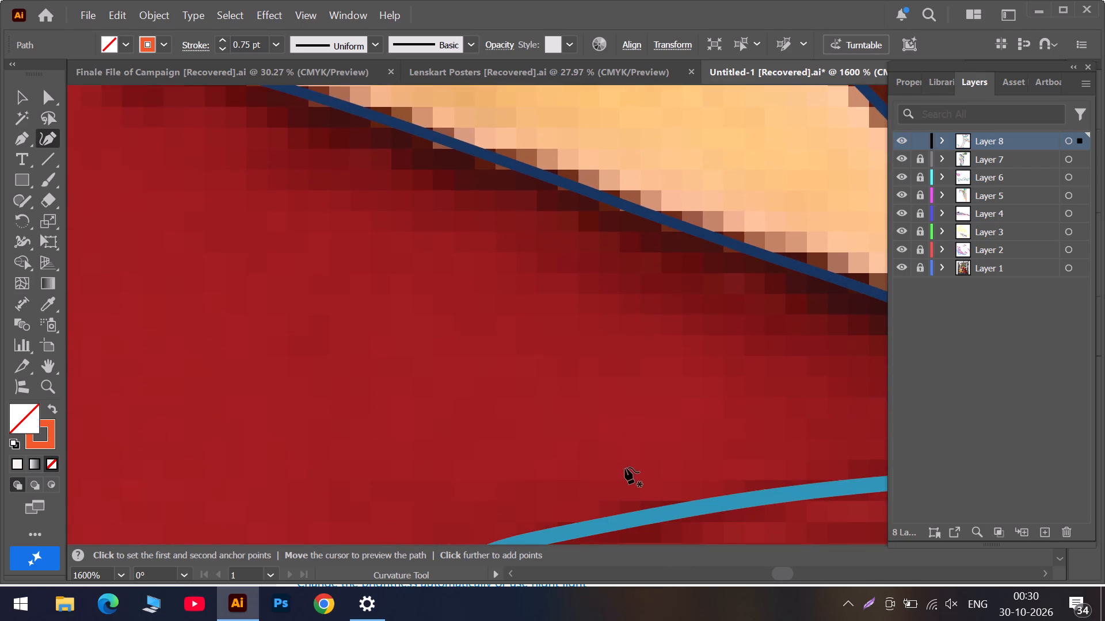
scroll(625, 467, "down", 5)
left_click(813, 575)
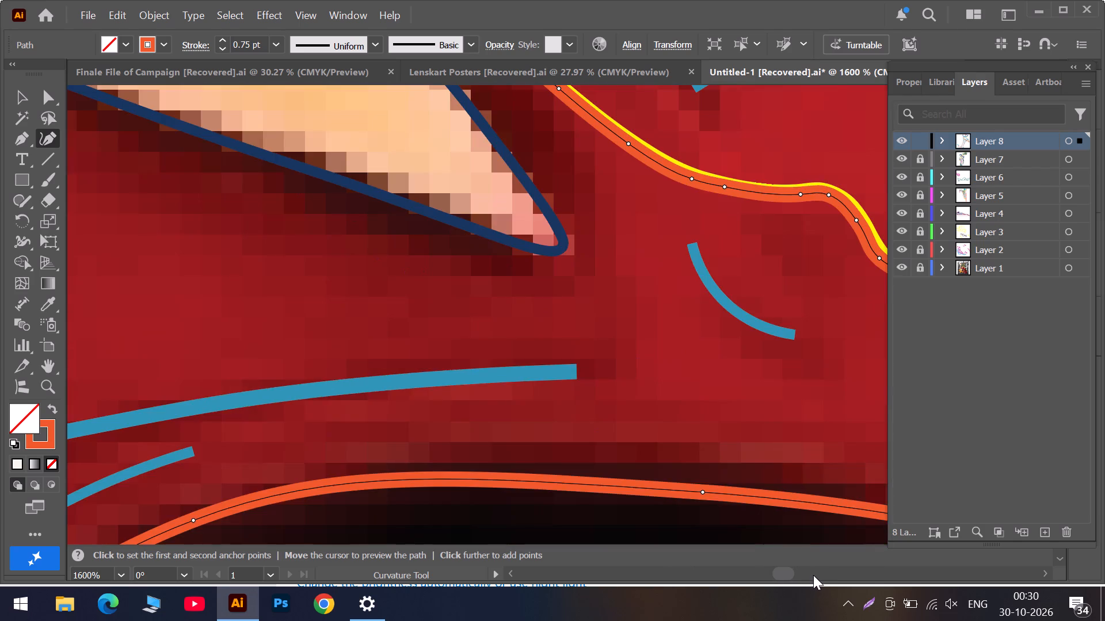
left_click(813, 575)
left_click(808, 574)
scroll(780, 543, "up", 4)
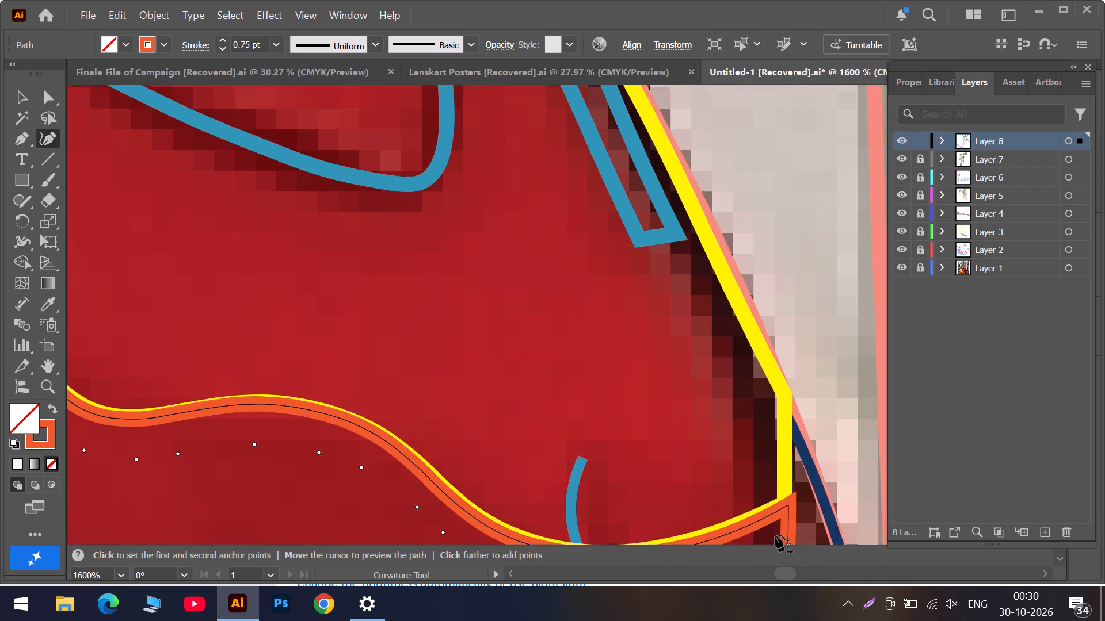
scroll(775, 508, "down", 10)
scroll(761, 445, "down", 1)
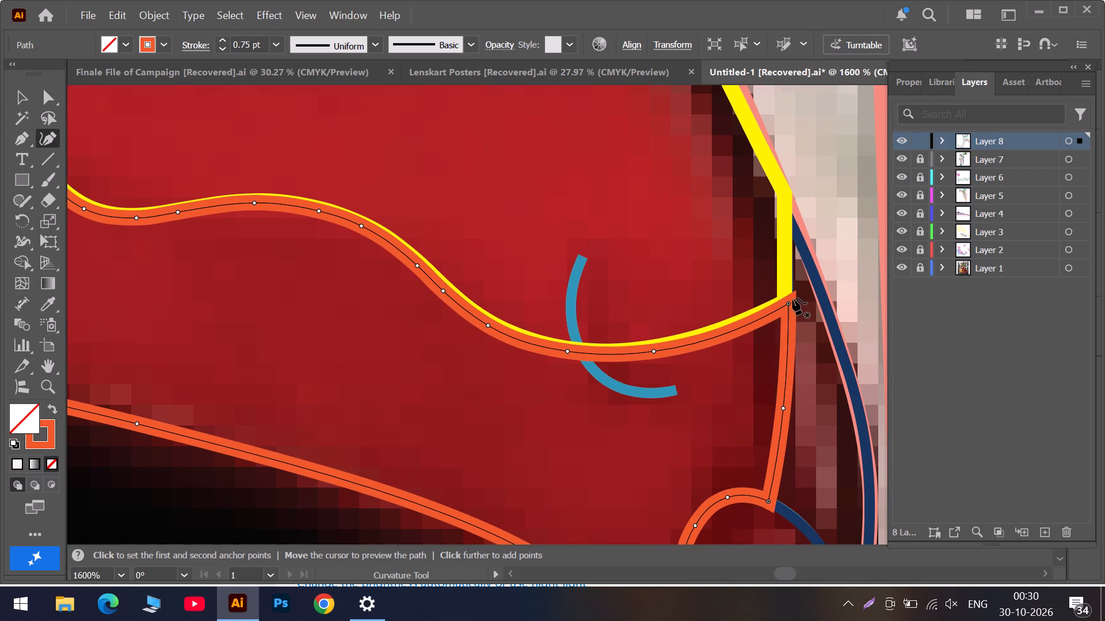
left_click(789, 303)
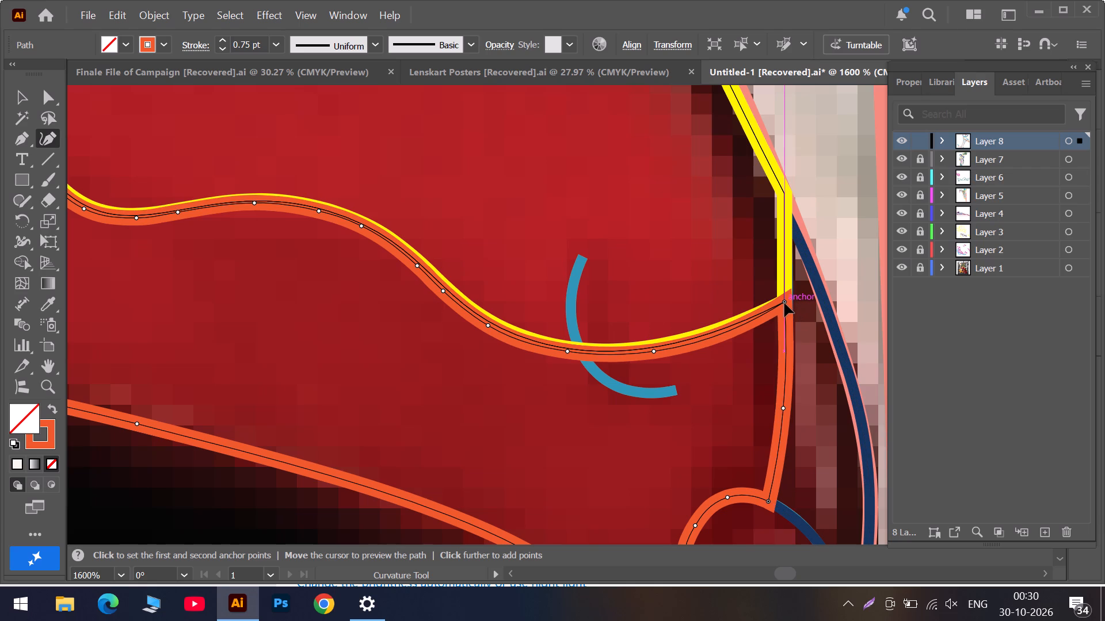
Fit the orange trough around the teal arc to the yellow outline, repositioning its anchors and adding one before the far corner.
left_click(653, 350)
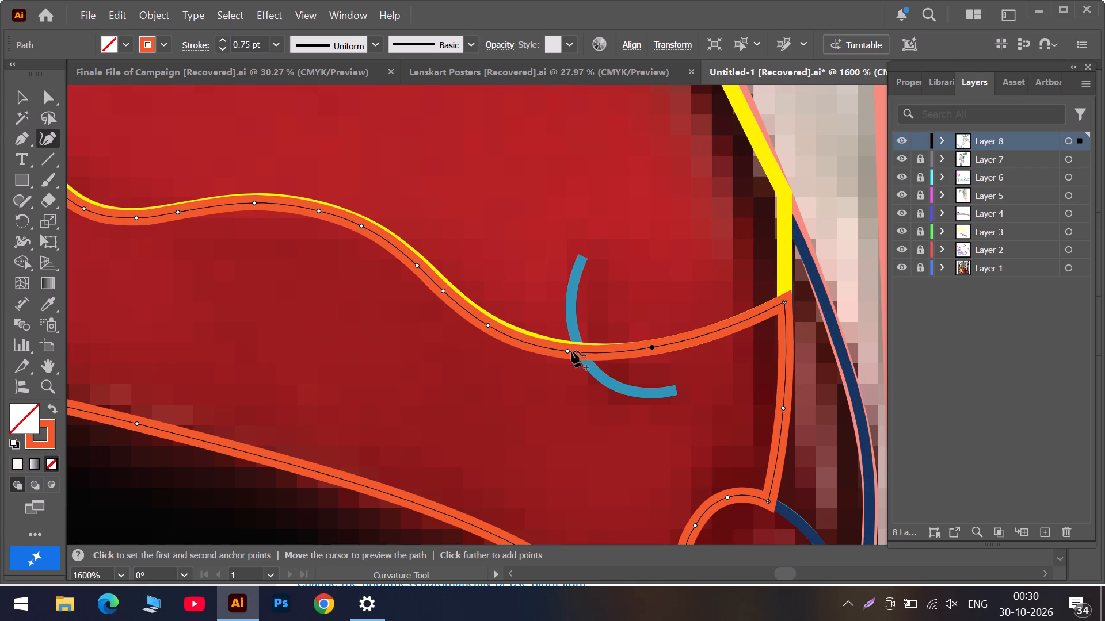
left_click_drag(565, 351, 555, 346)
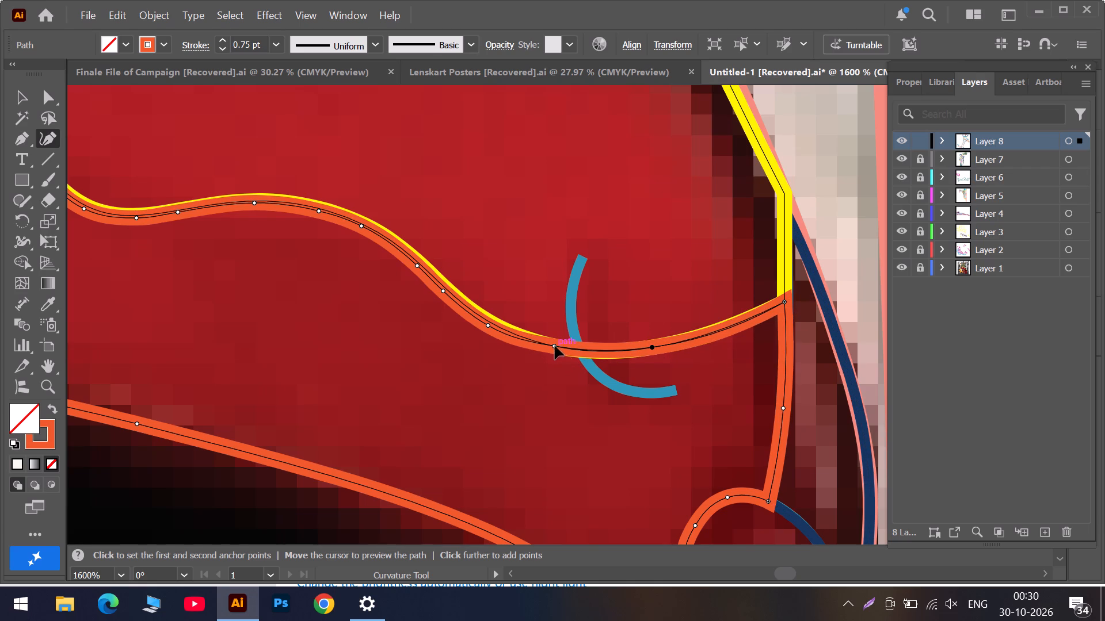
left_click_drag(555, 346, 575, 350)
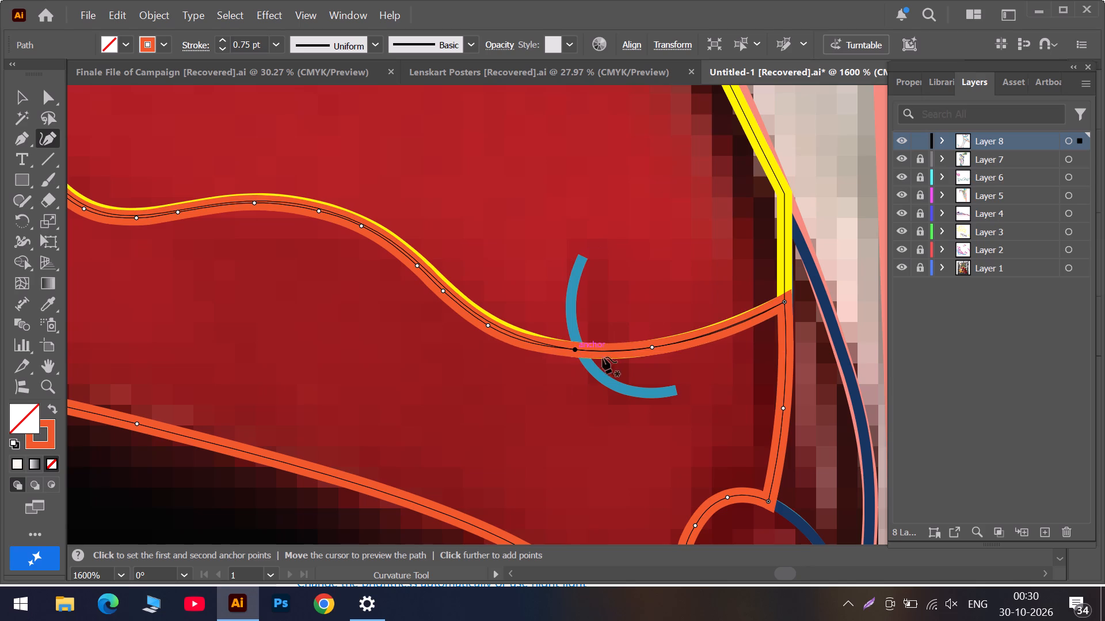
left_click(739, 323)
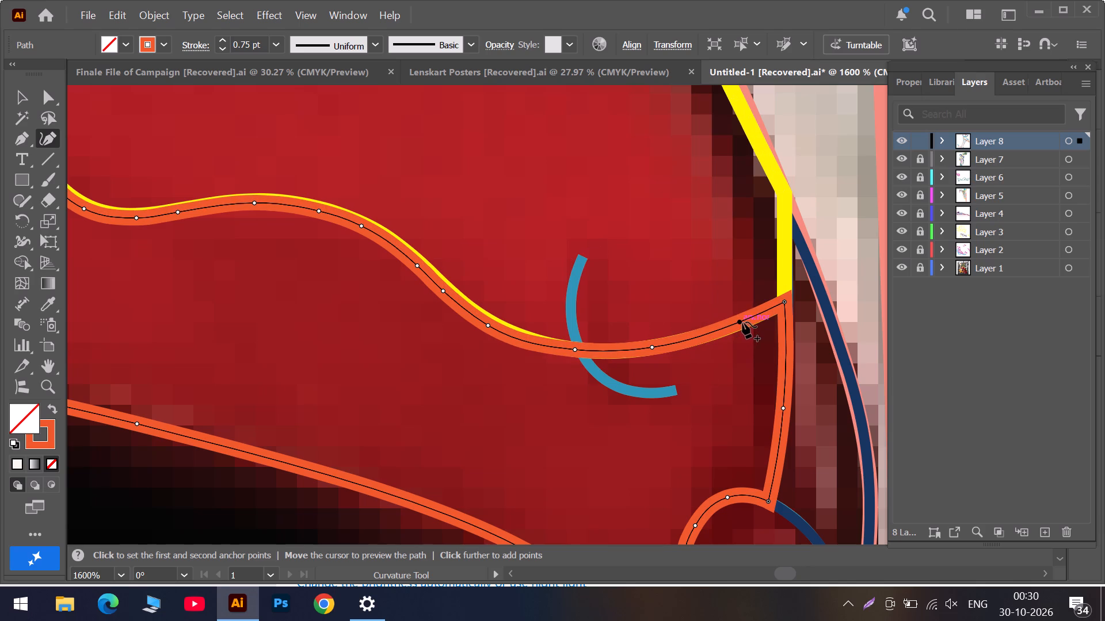
left_click_drag(487, 326, 488, 321)
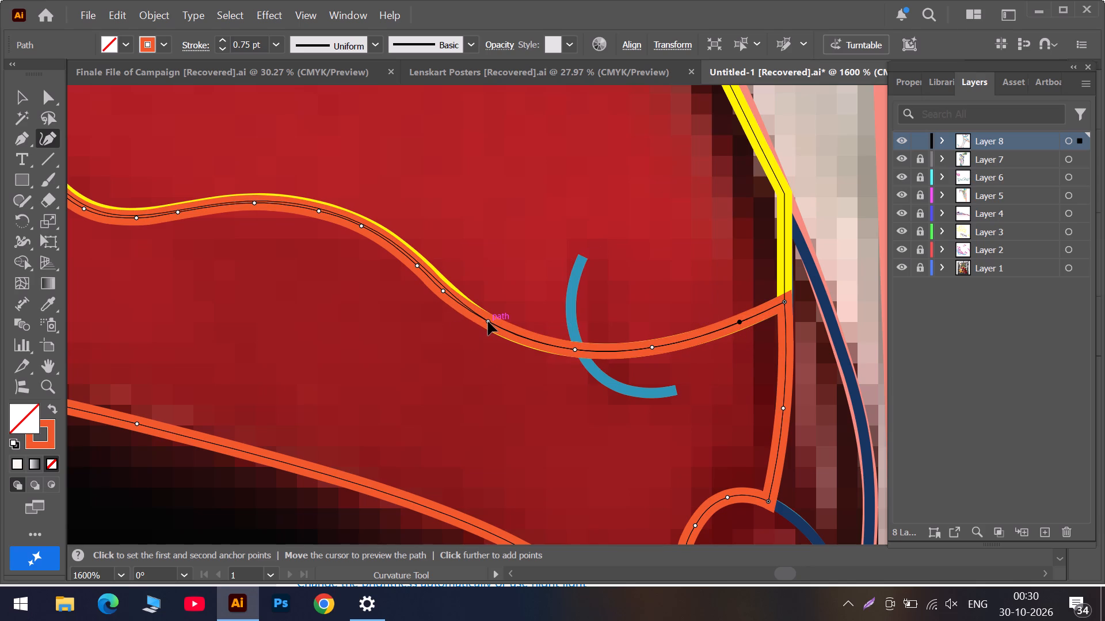
left_click_drag(488, 321, 498, 327)
Refit the orange slope above the trough by deleting its lower anchor, respacing its neighbours along the yellow outline and adding a mid-slope anchor.
left_click(444, 293)
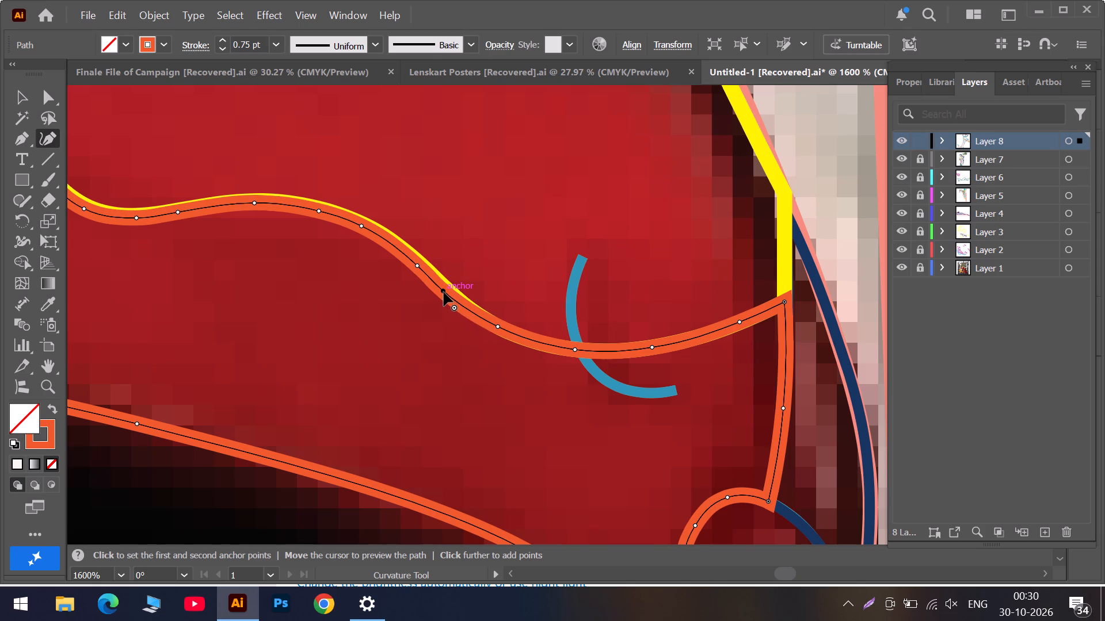
key("Delete")
left_click_drag(419, 264, 450, 293)
left_click_drag(360, 227, 367, 226)
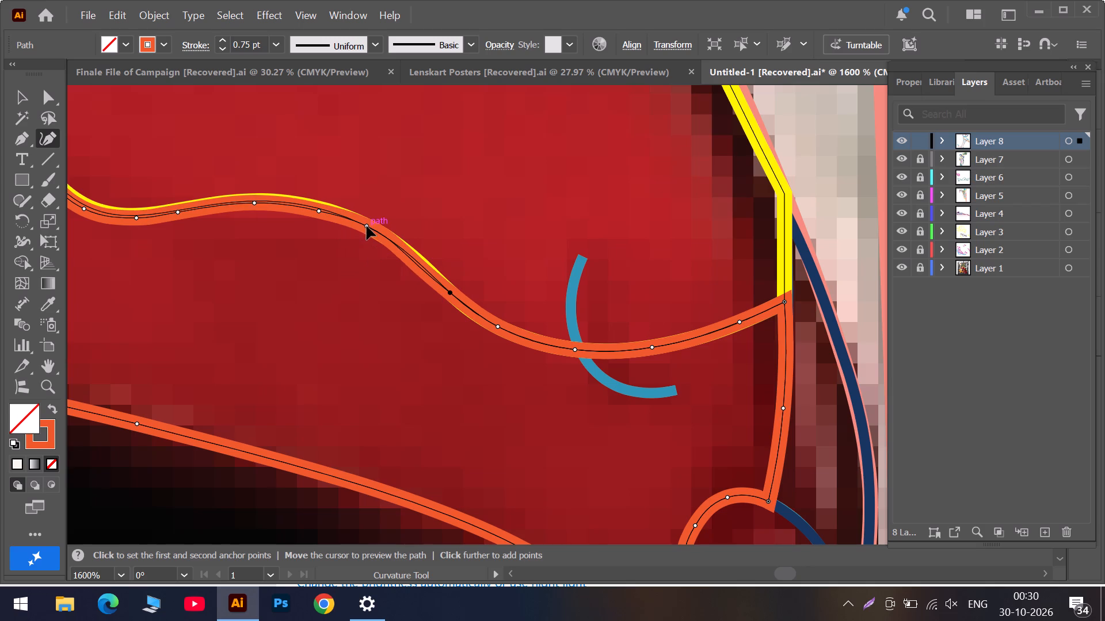
left_click_drag(367, 226, 369, 226)
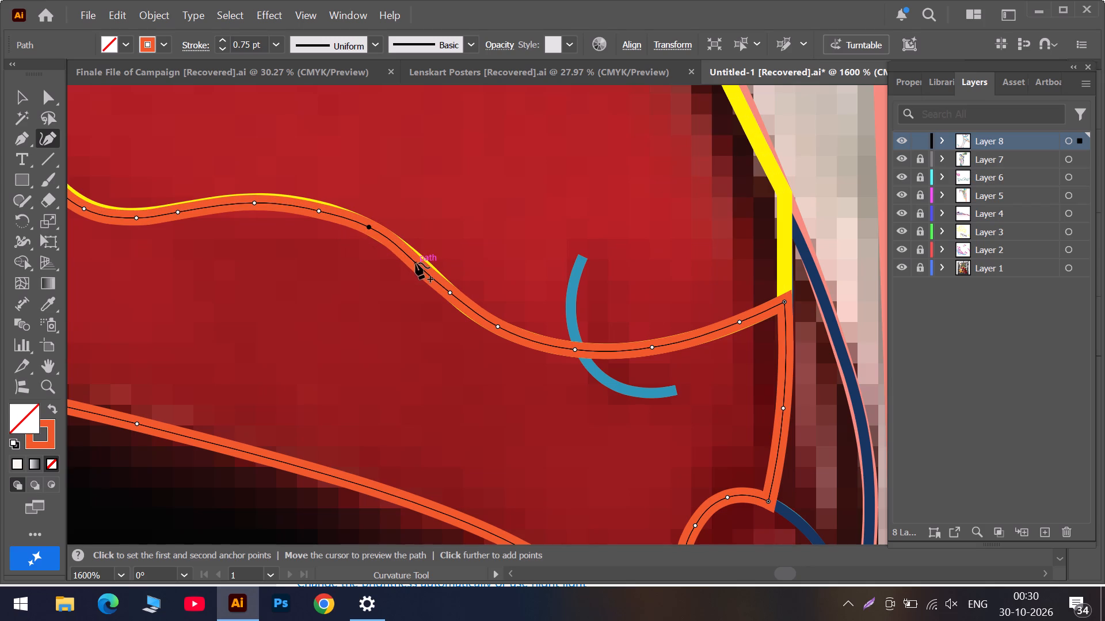
left_click(416, 263)
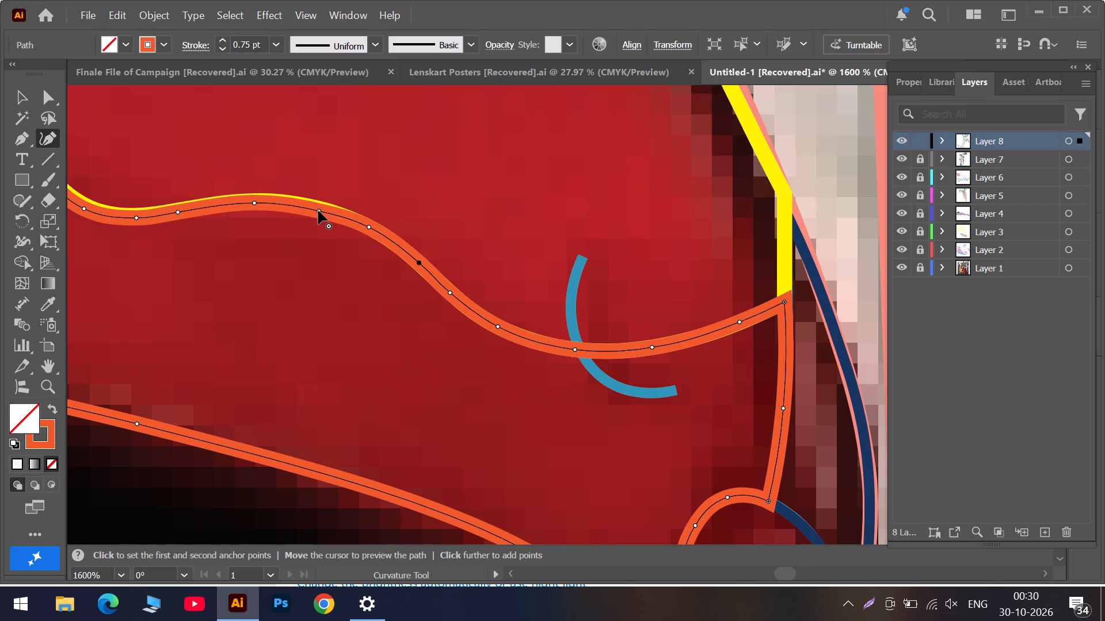
Nudge the orange anchors across the broad crest and the shallow dip beside it up onto the yellow outline.
left_click(318, 212)
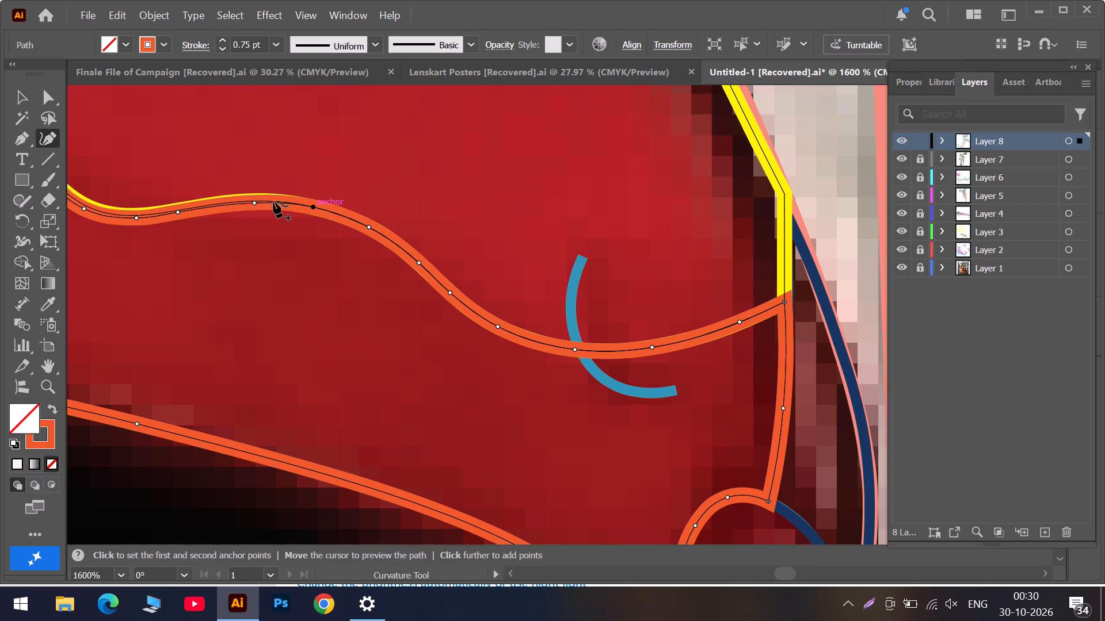
left_click_drag(255, 203, 249, 200)
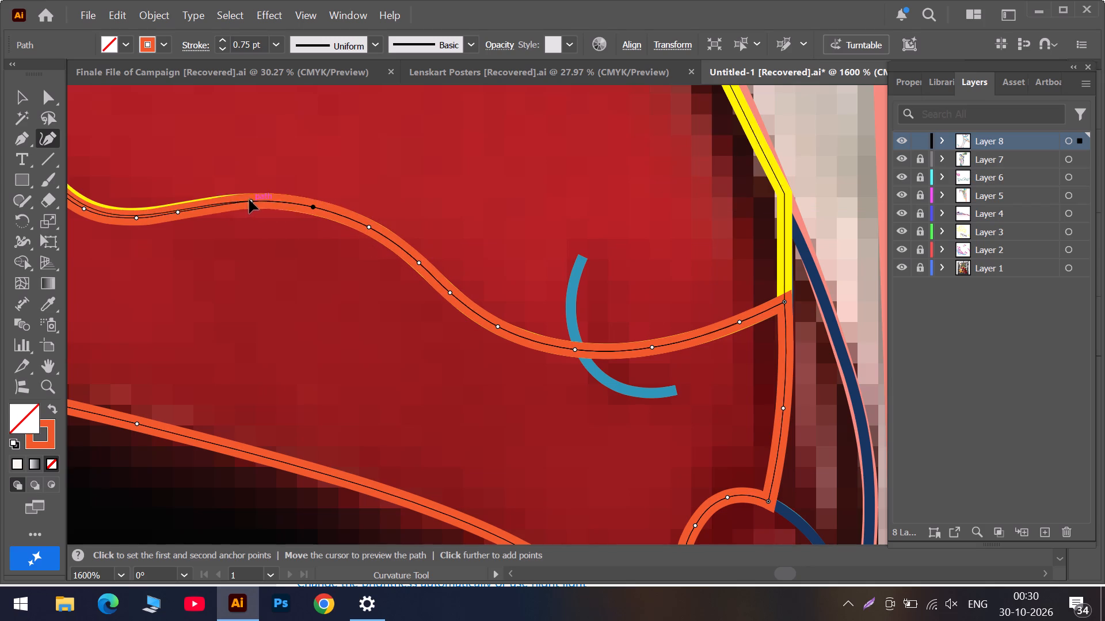
left_click_drag(249, 200, 249, 200)
left_click(177, 212)
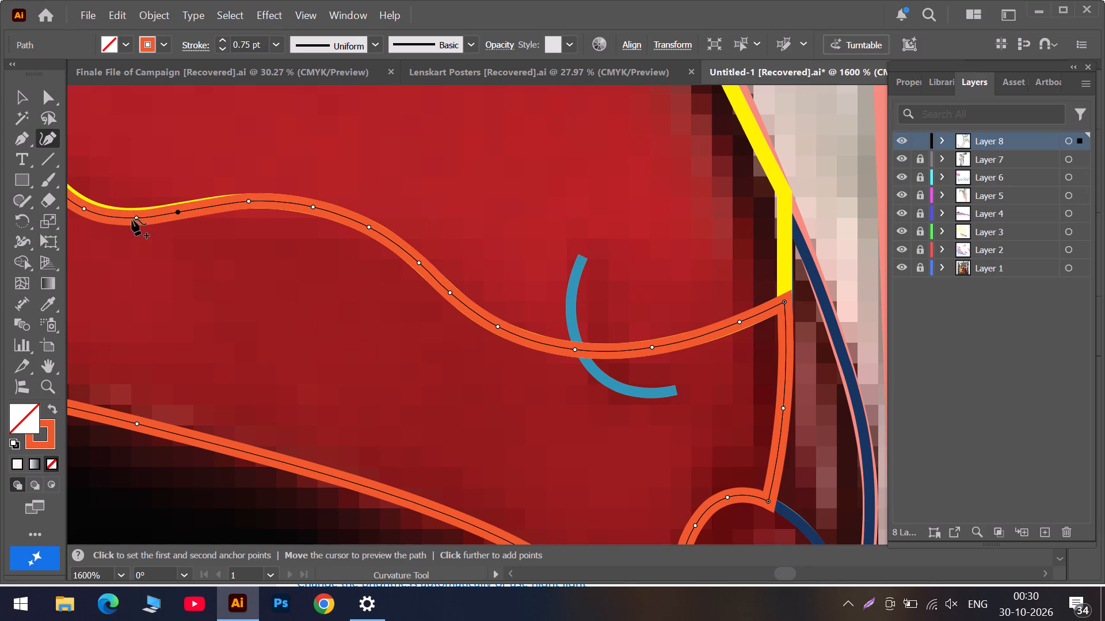
left_click_drag(138, 217, 132, 214)
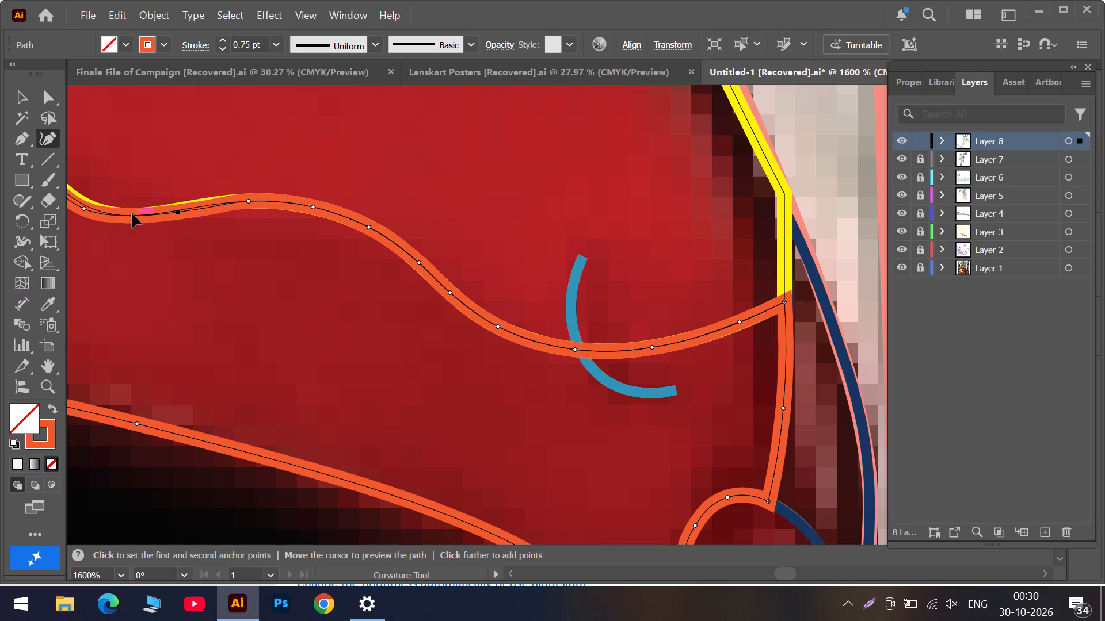
left_click_drag(132, 214, 132, 214)
left_click_drag(180, 213, 180, 208)
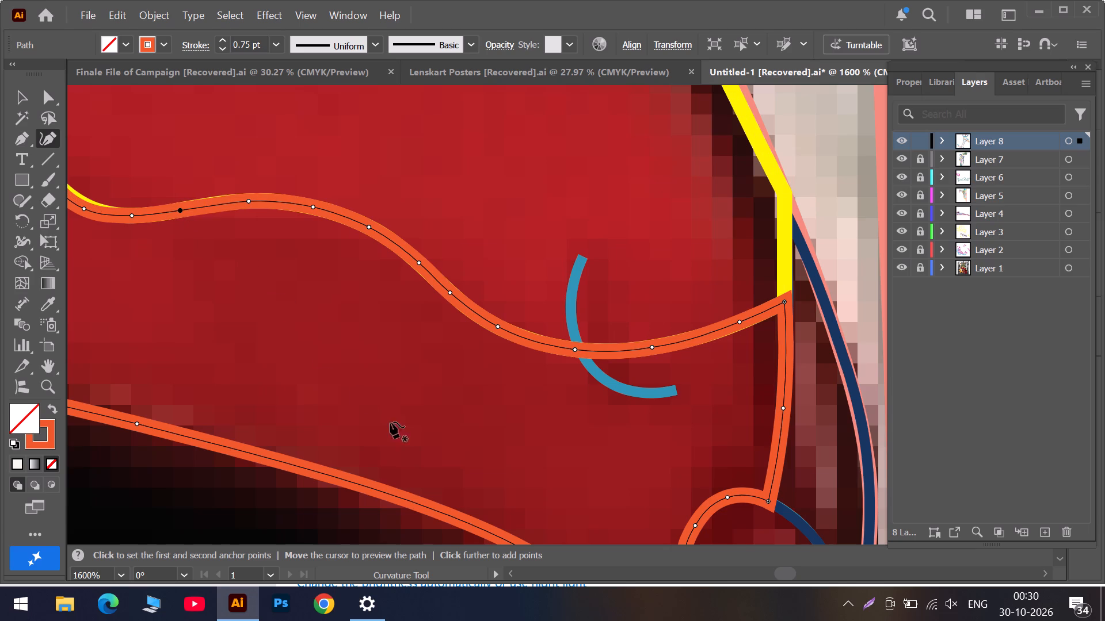
Delete the extra orange anchor just past the peak of the narrow hump in the wavy edge.
left_click(740, 577)
scroll(639, 351, "up", 4)
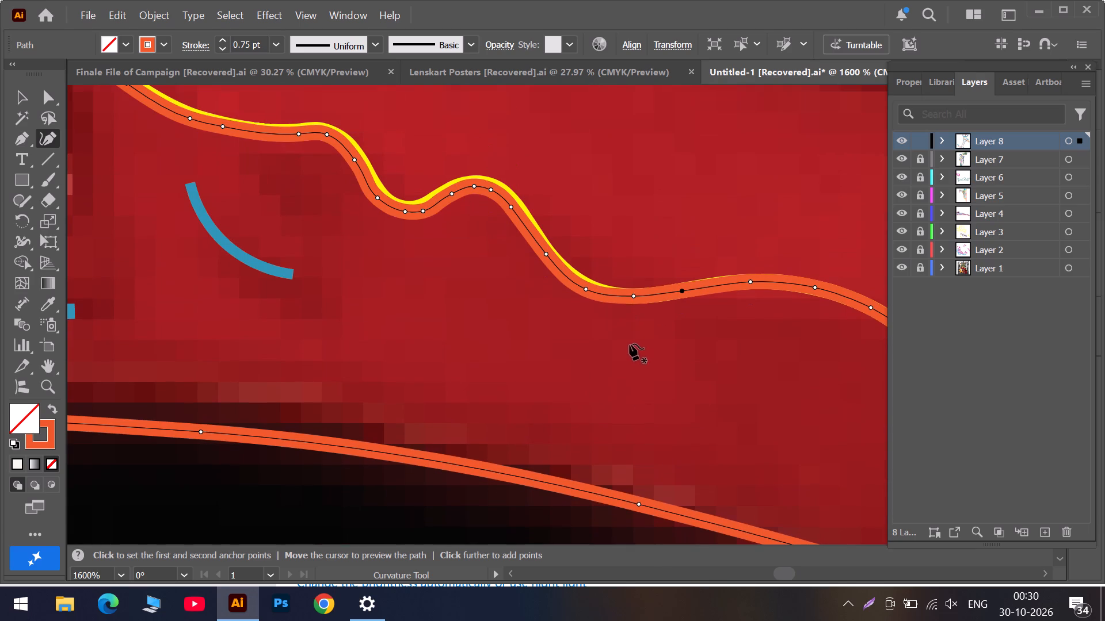
scroll(631, 294, "up", 2)
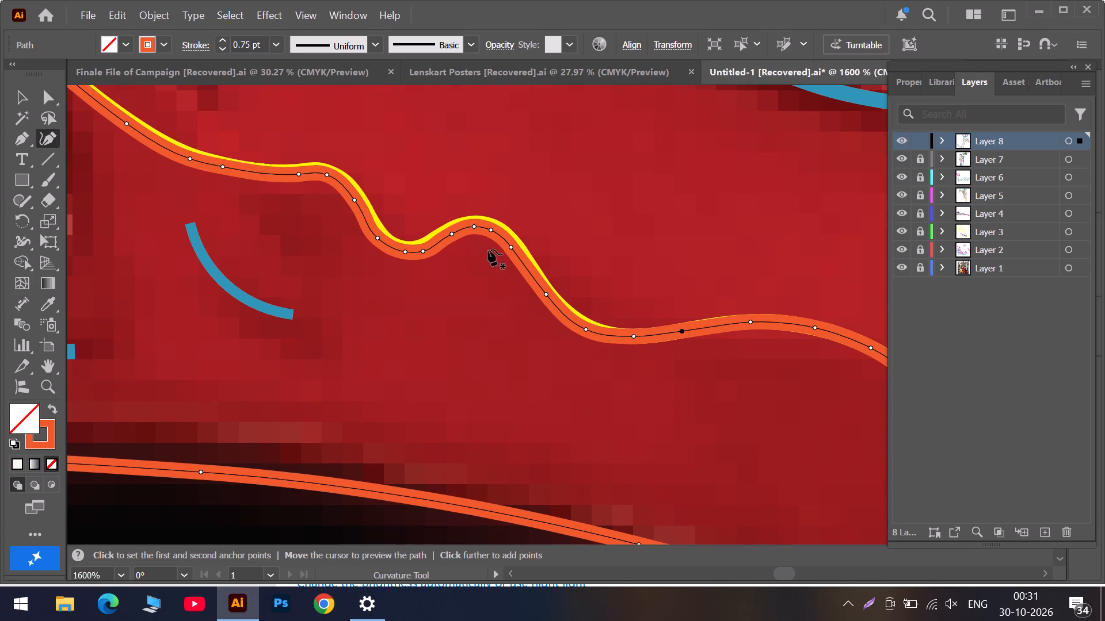
left_click(491, 231)
key("Delete")
Nudge the orange anchors on the narrow hump's peak and along its descending slope up onto the yellow outline.
left_click_drag(585, 329, 583, 324)
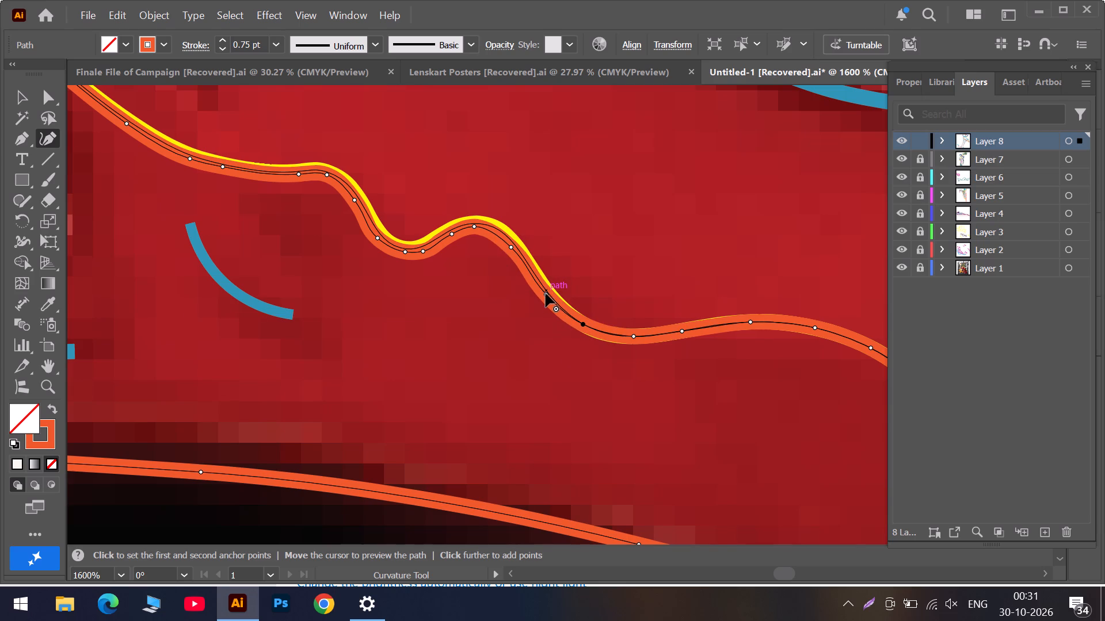
left_click(546, 293)
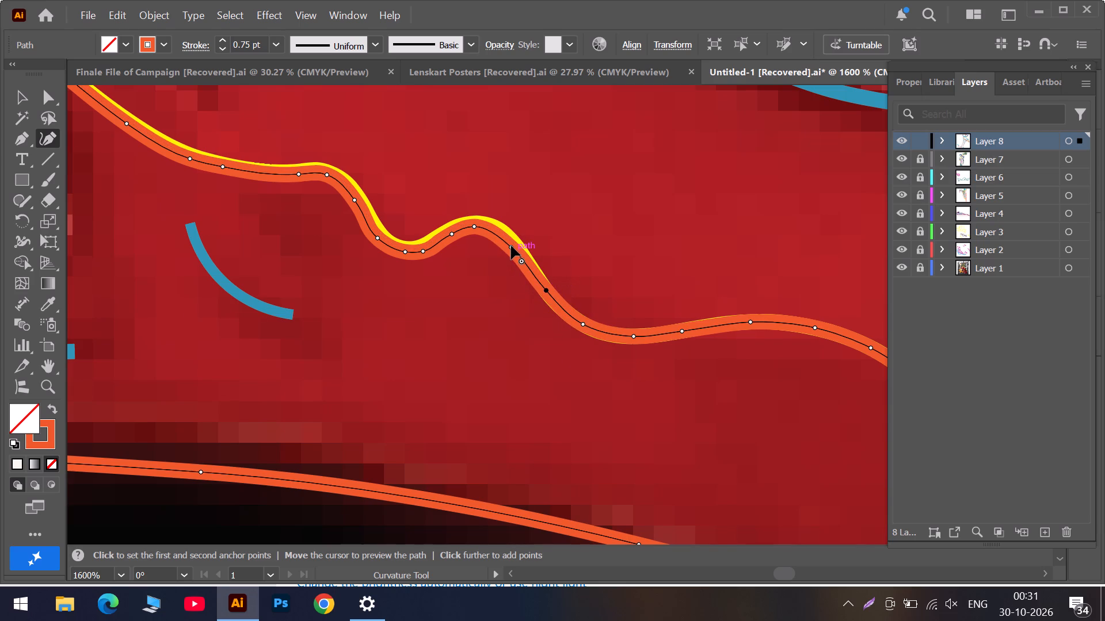
left_click_drag(511, 246, 512, 242)
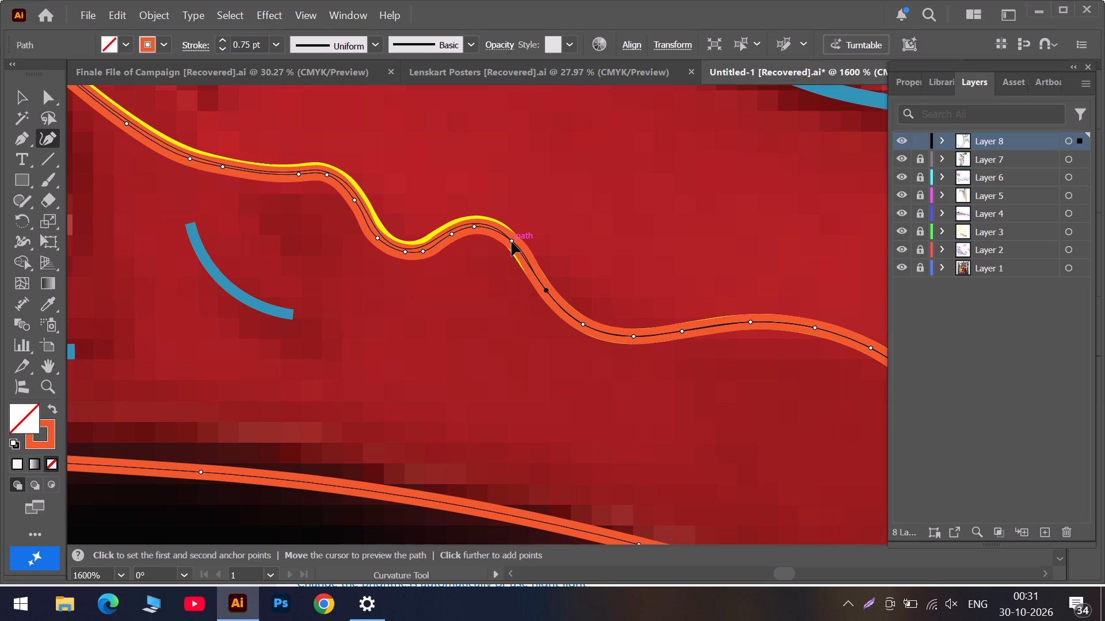
left_click_drag(512, 242, 521, 257)
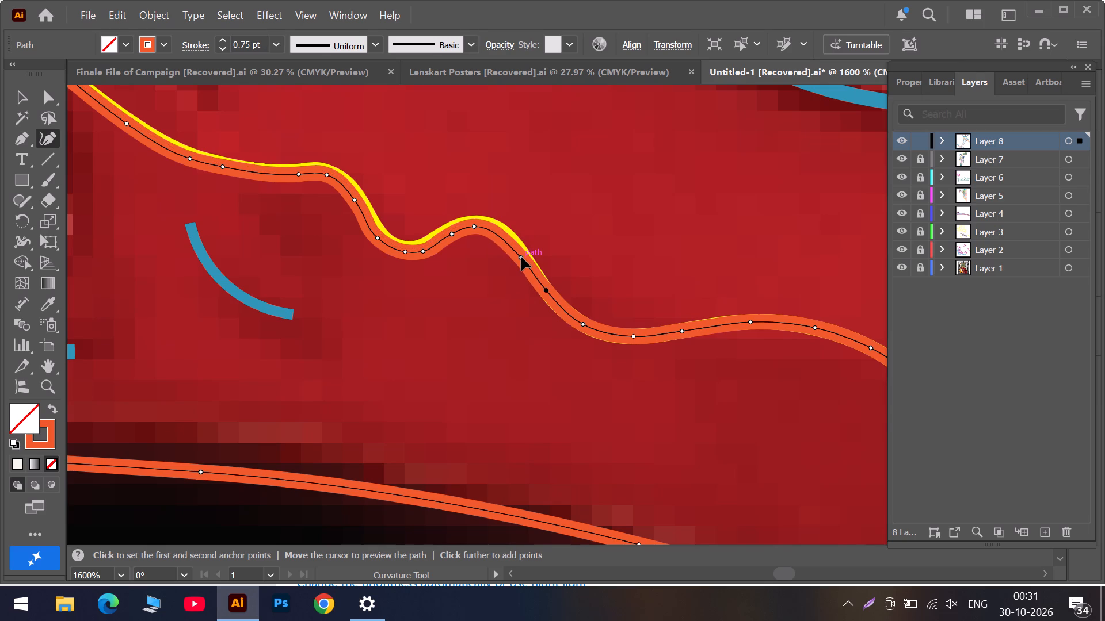
left_click_drag(521, 257, 521, 254)
left_click_drag(474, 226, 474, 225)
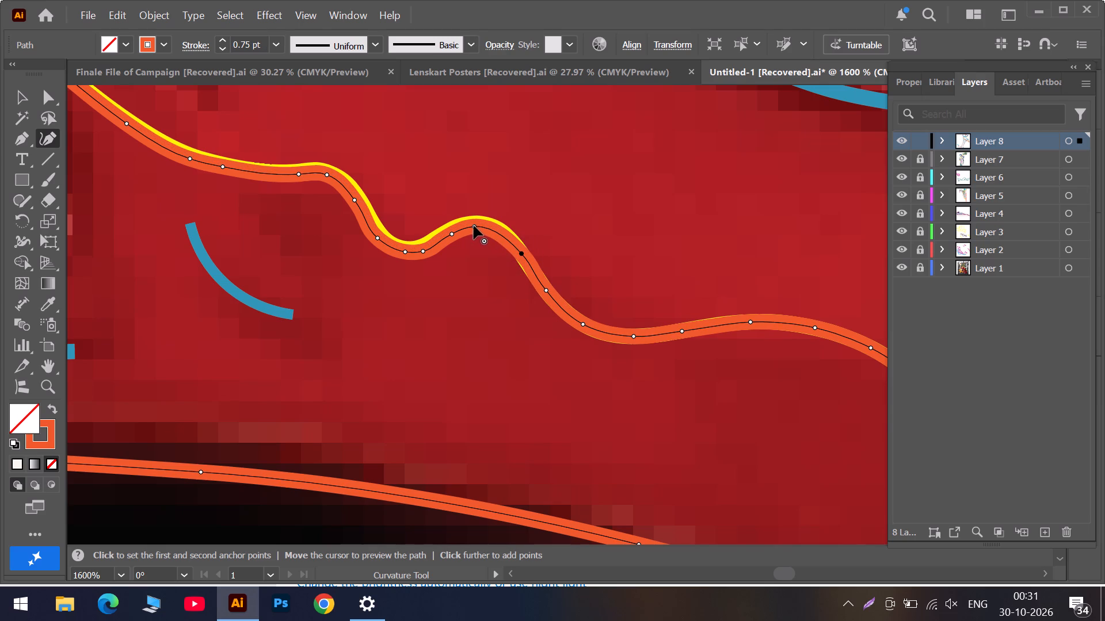
left_click_drag(474, 225, 481, 224)
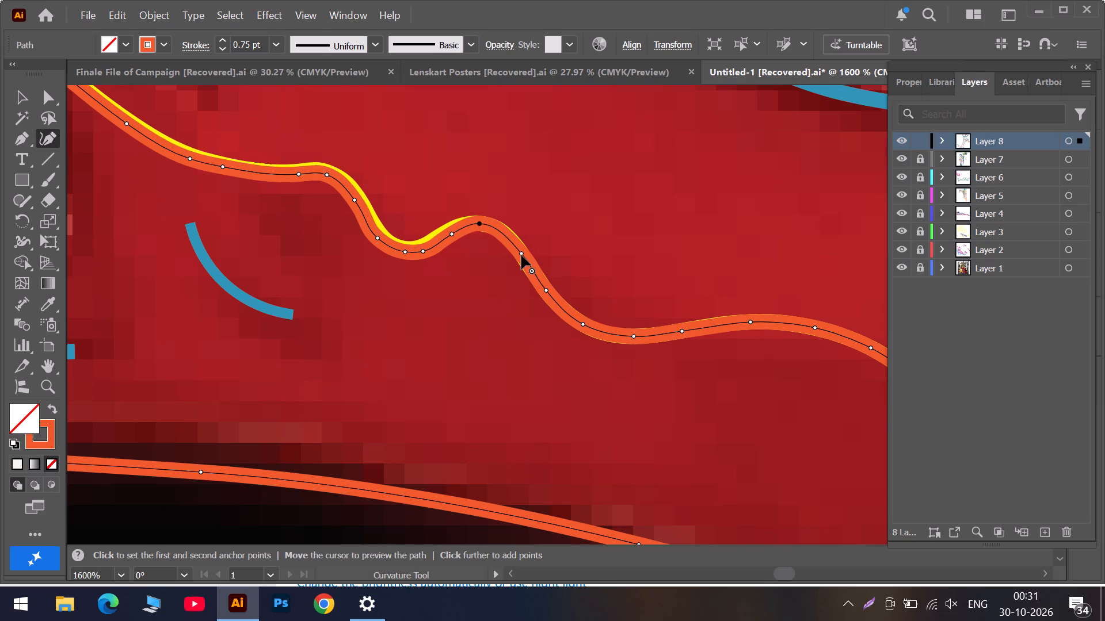
left_click(523, 252)
Delete the extra orange anchor in the small trough before the narrow hump and centre the remaining one on the yellow outline.
left_click(405, 251)
key("Delete")
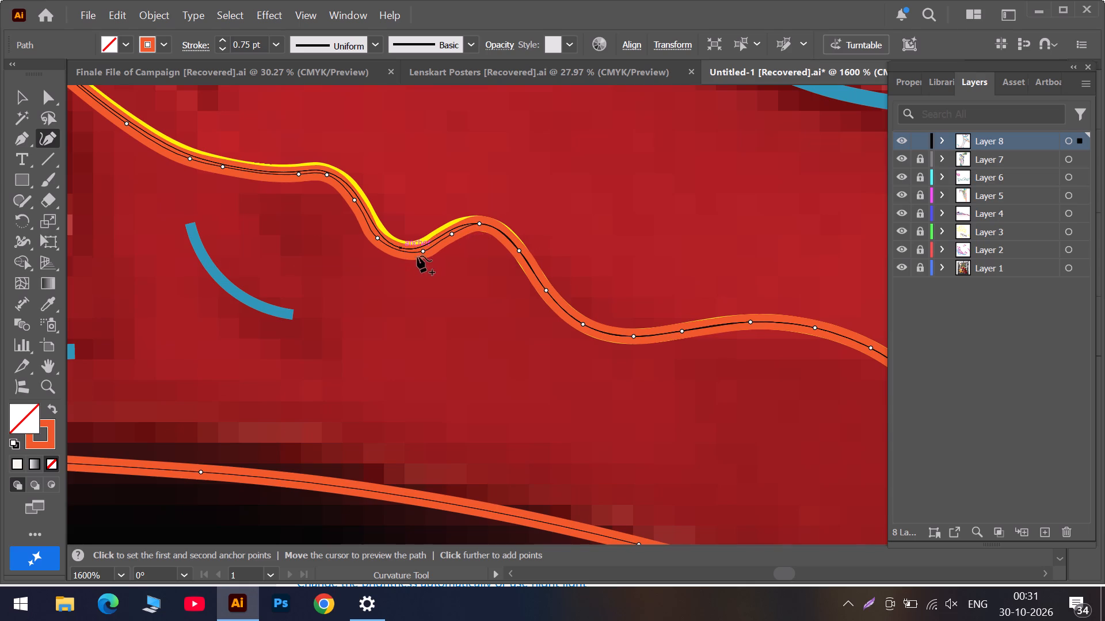
left_click_drag(423, 251, 413, 247)
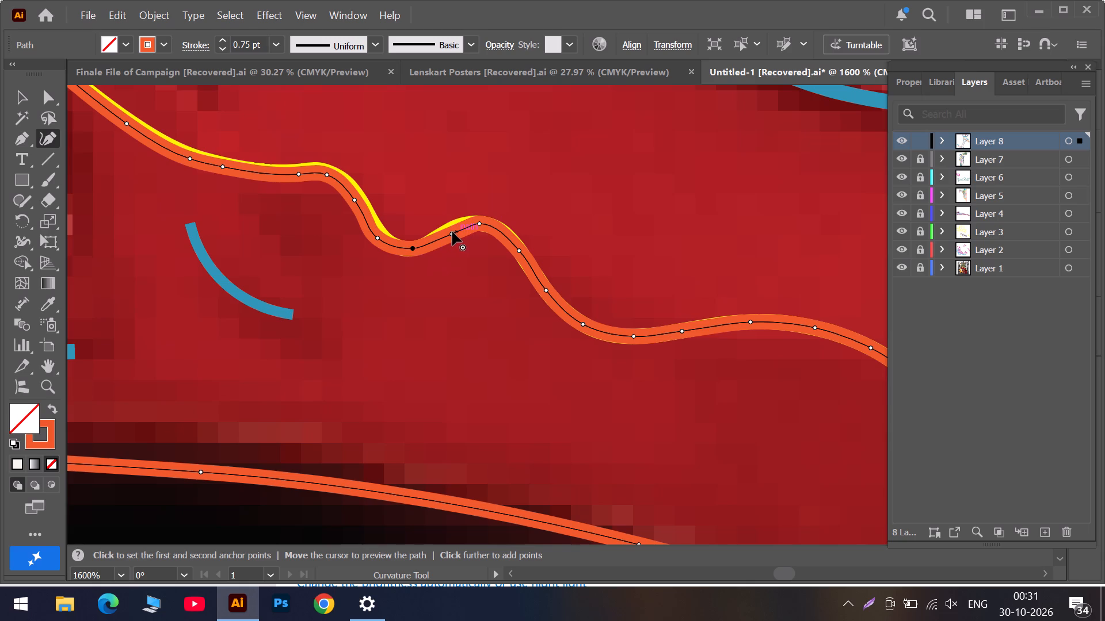
Refit the narrow hump to the yellow outline, moving its rising-side anchor nearer the peak and adding one anchor on each shoulder.
left_click(450, 233)
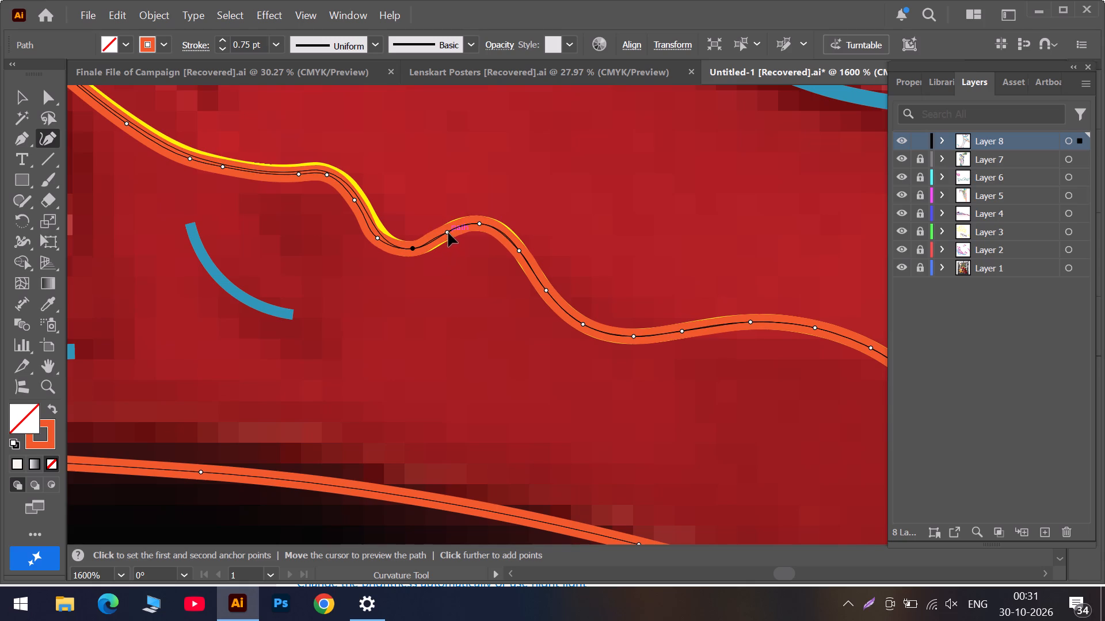
left_click_drag(447, 232, 447, 234)
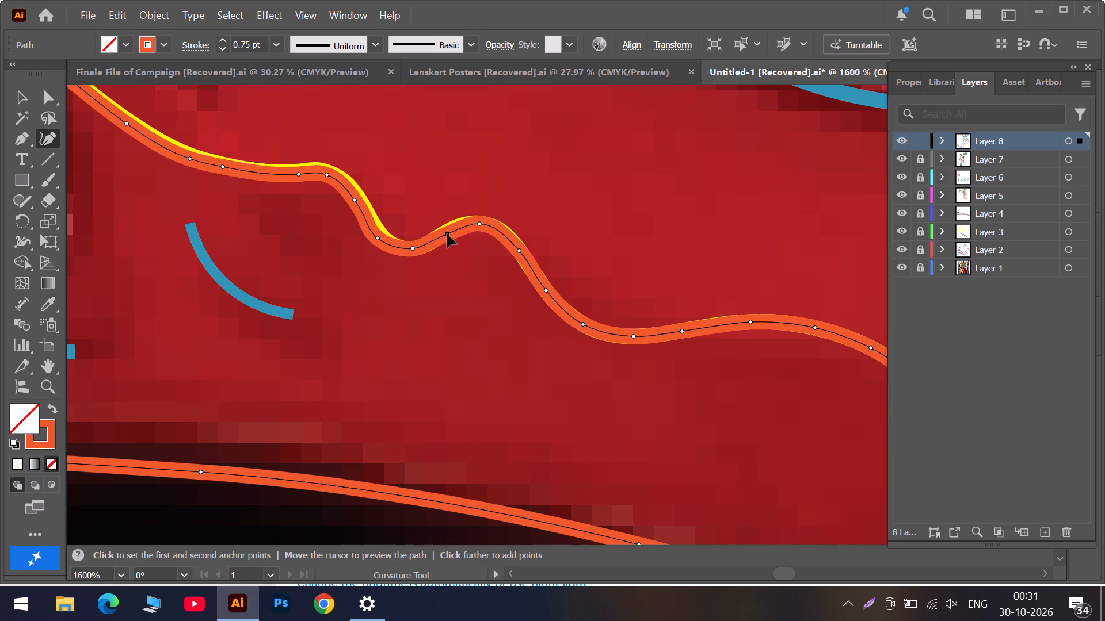
left_click_drag(447, 234, 460, 227)
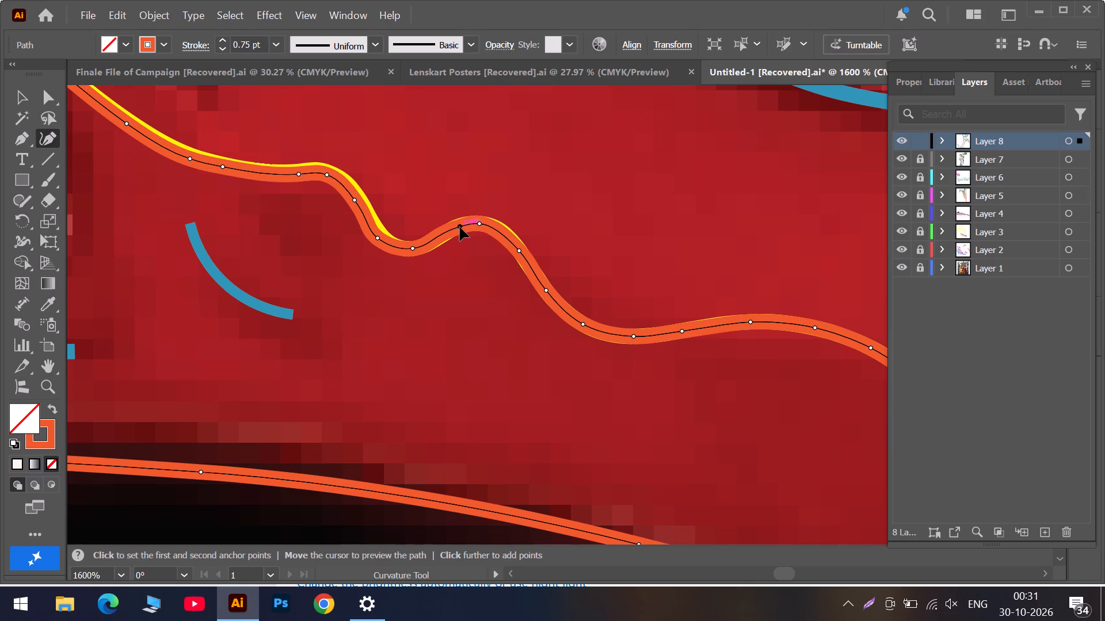
left_click_drag(460, 227, 460, 225)
left_click_drag(448, 229, 445, 233)
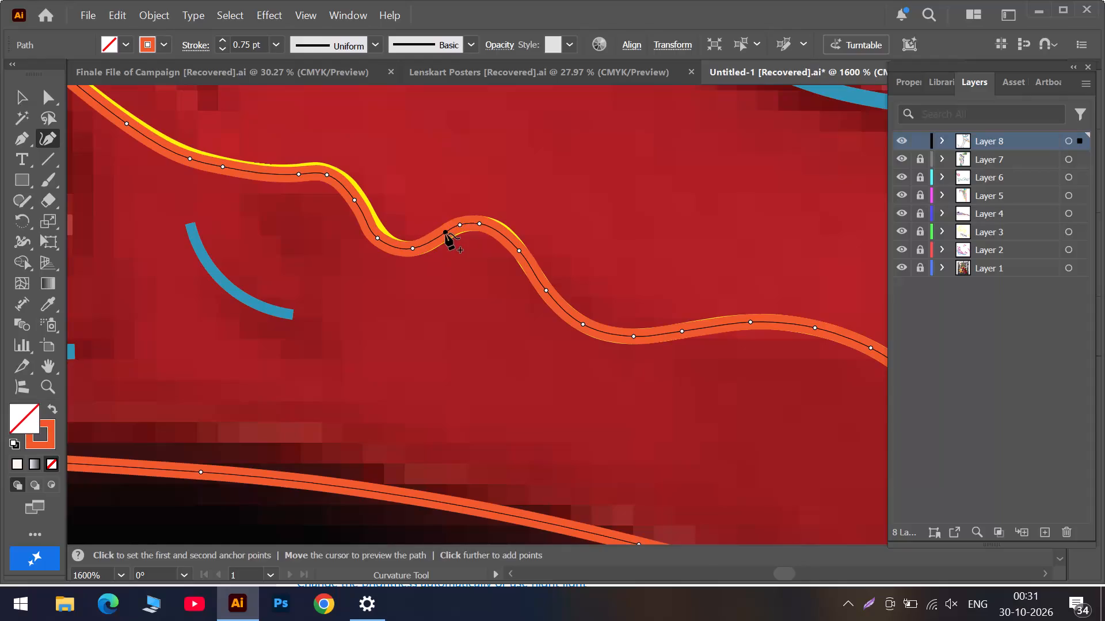
left_click_drag(445, 233, 443, 235)
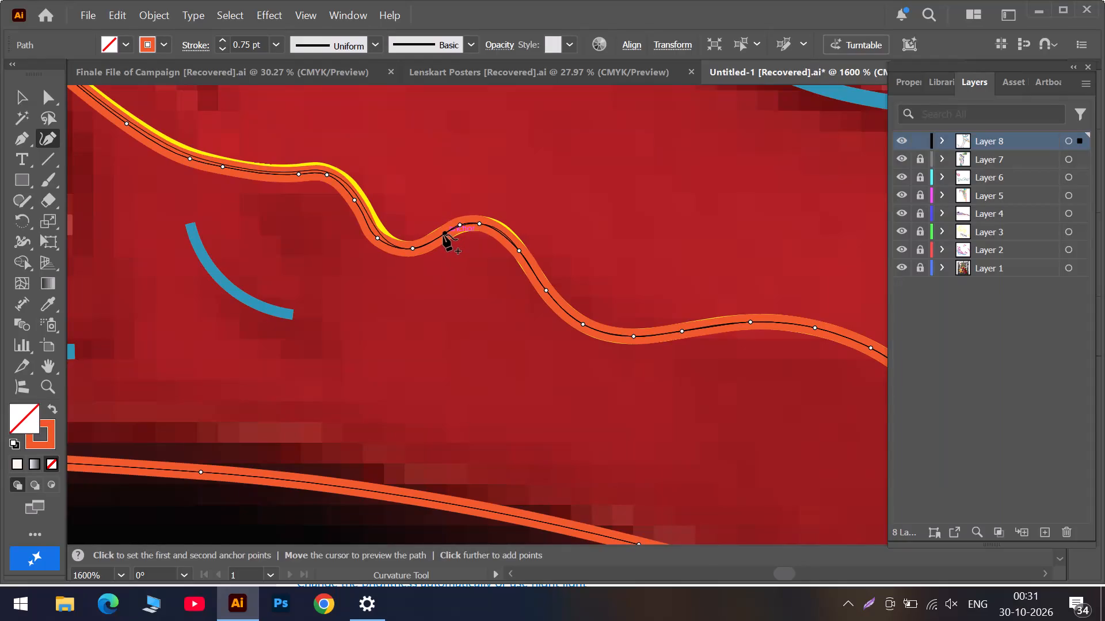
left_click_drag(443, 235, 440, 235)
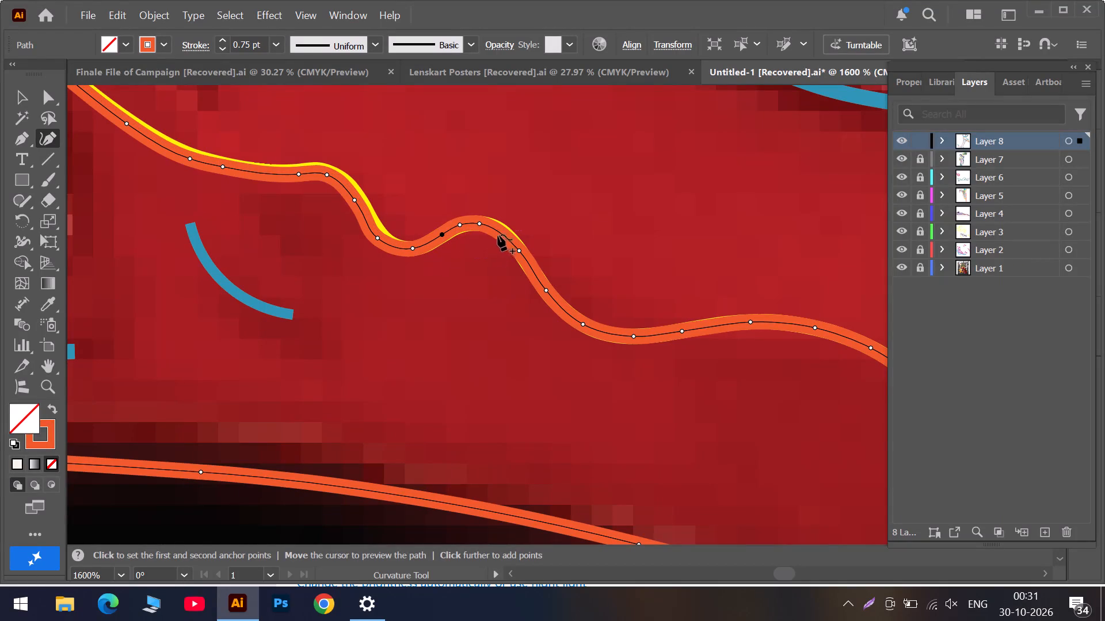
left_click(500, 234)
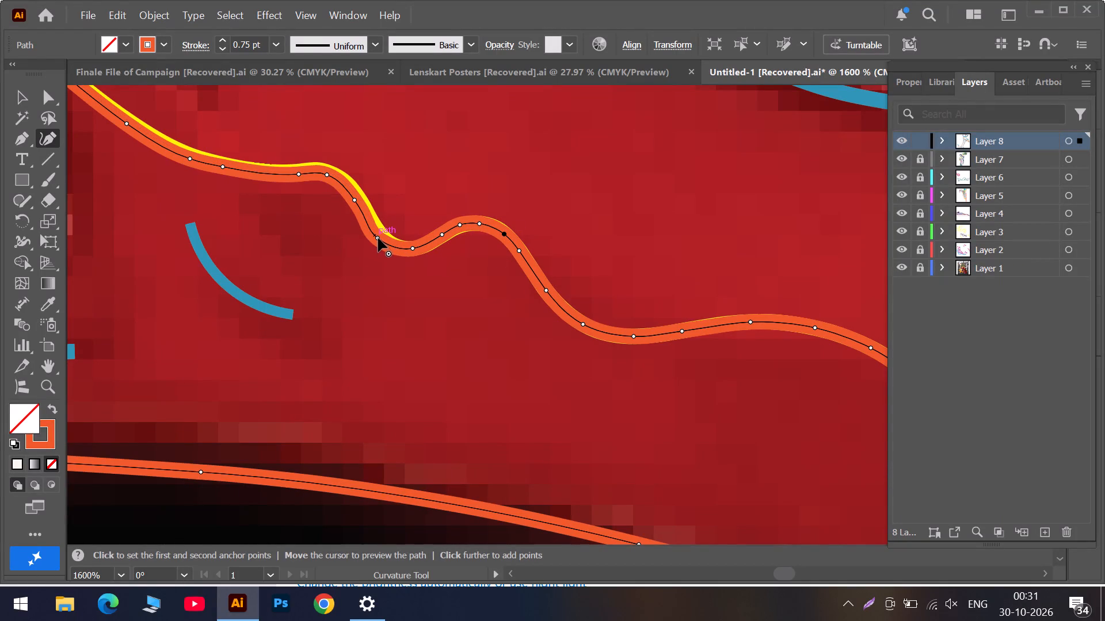
Refit the orange slope between the small trough and the rounded bend above it, repositioning its anchors and adding one mid-slope.
left_click_drag(378, 238, 388, 243)
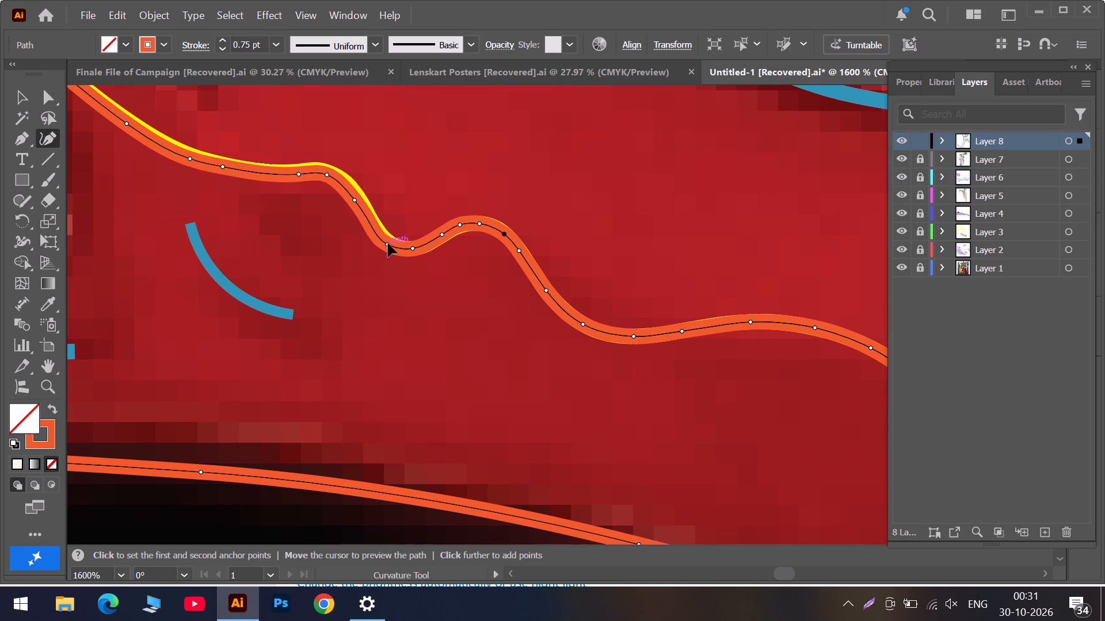
left_click_drag(388, 243, 394, 244)
left_click_drag(356, 200, 369, 220)
left_click_drag(328, 175, 334, 174)
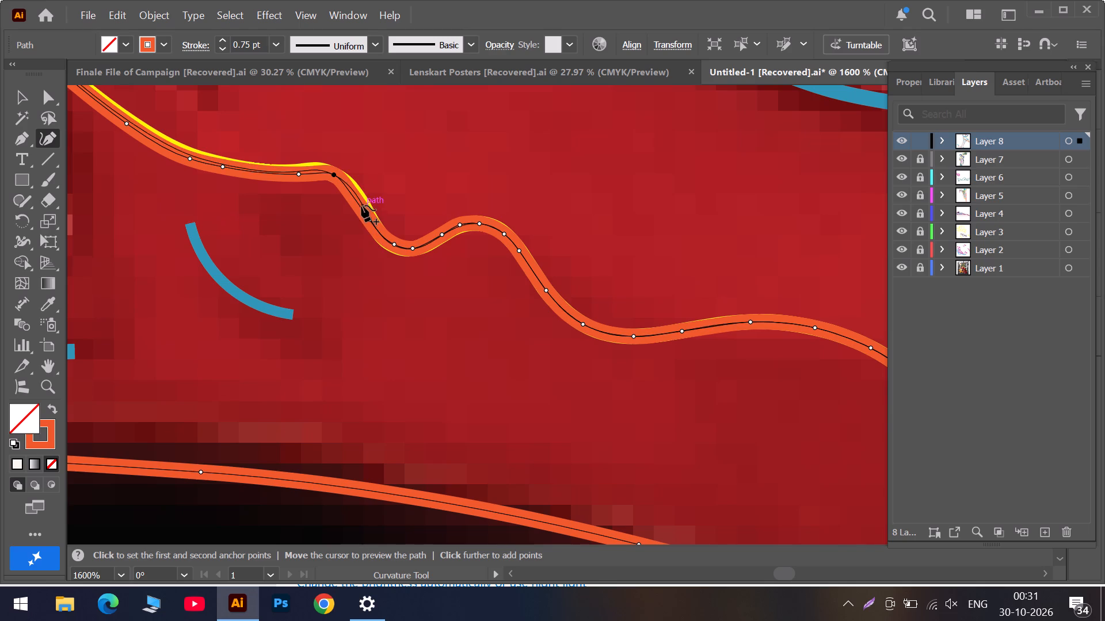
left_click(357, 199)
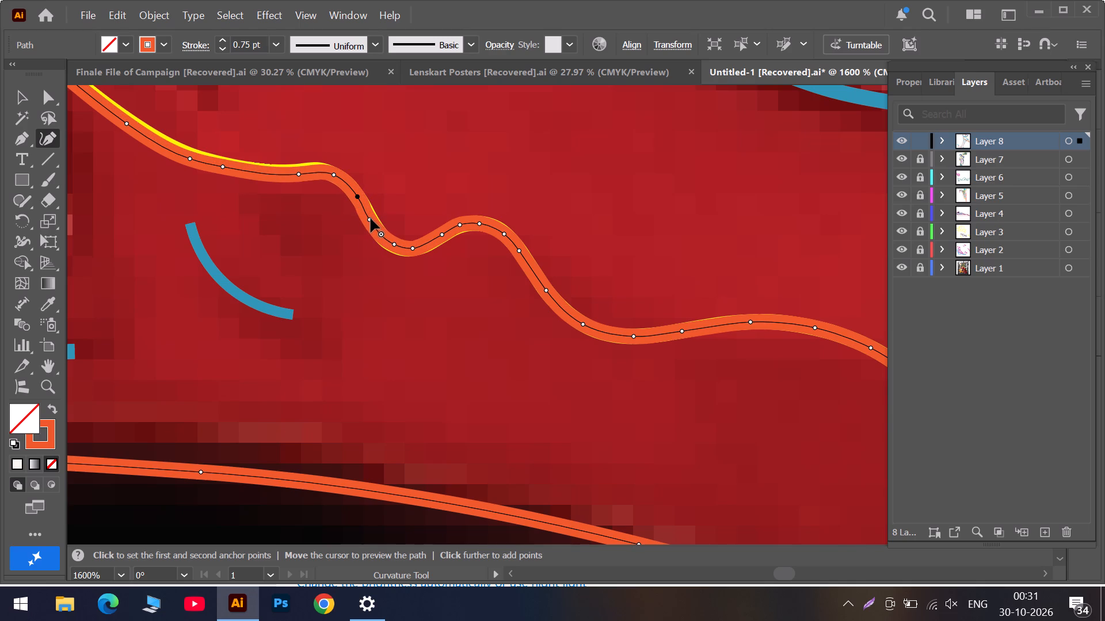
left_click(371, 218)
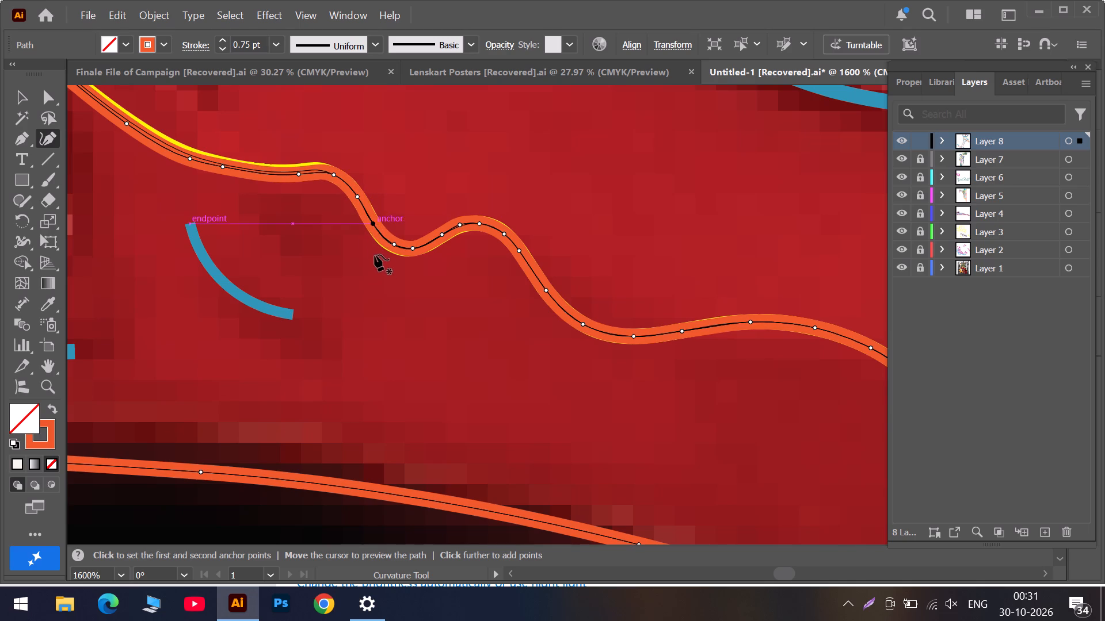
Fit the gentle orange stretch above the short teal arc to the yellow outline by respacing its three anchors.
left_click_drag(300, 174, 291, 171)
left_click(314, 171)
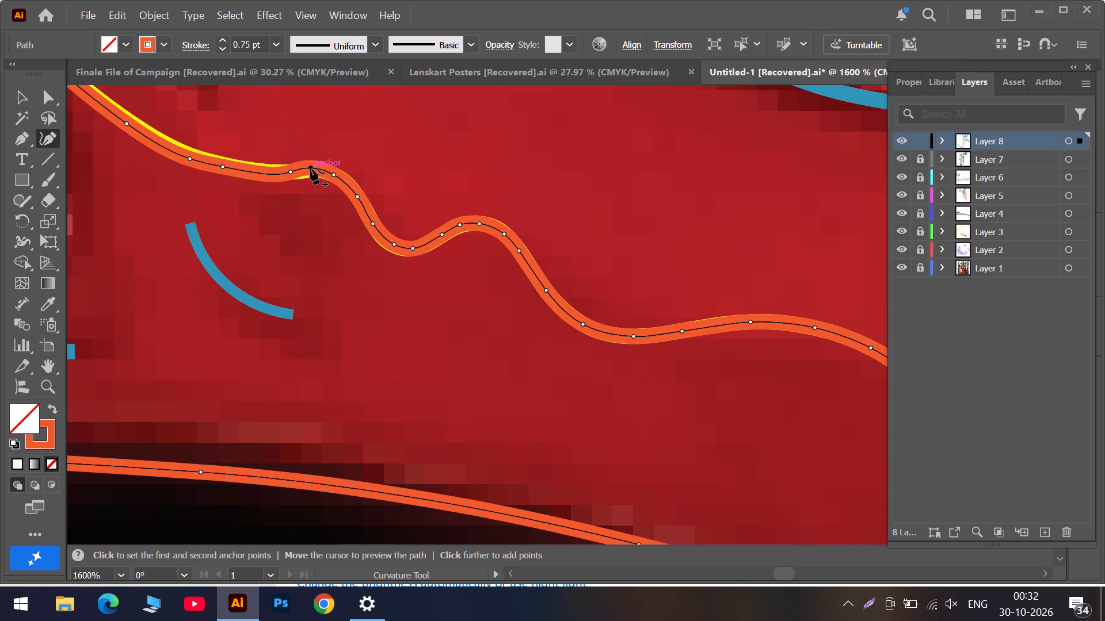
key("Delete")
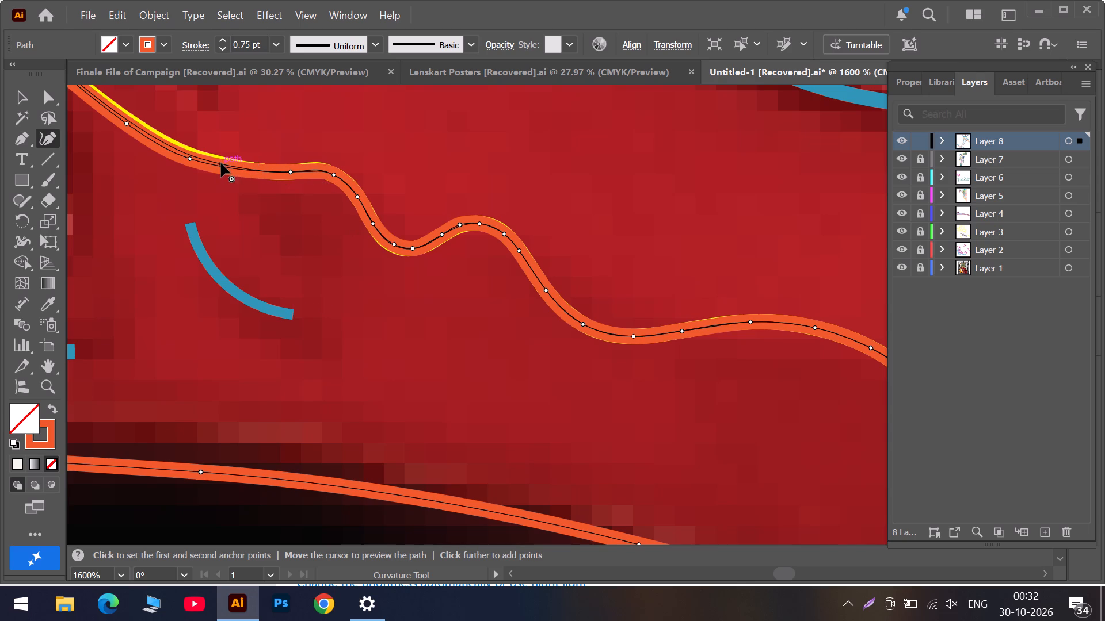
left_click_drag(223, 168, 229, 166)
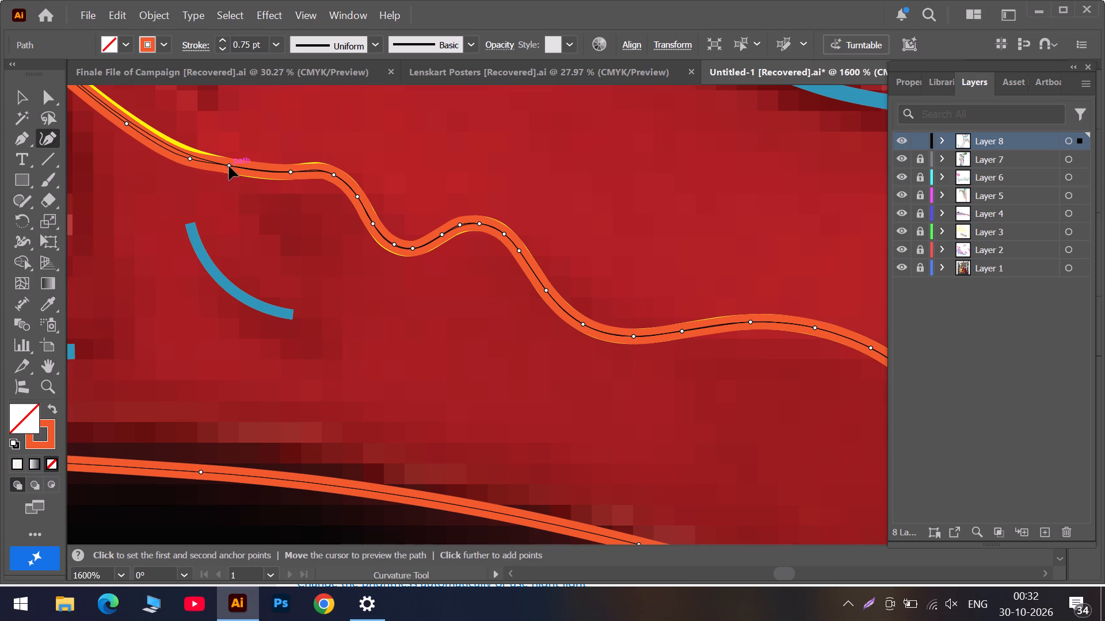
left_click_drag(229, 166, 232, 167)
left_click_drag(188, 156, 181, 152)
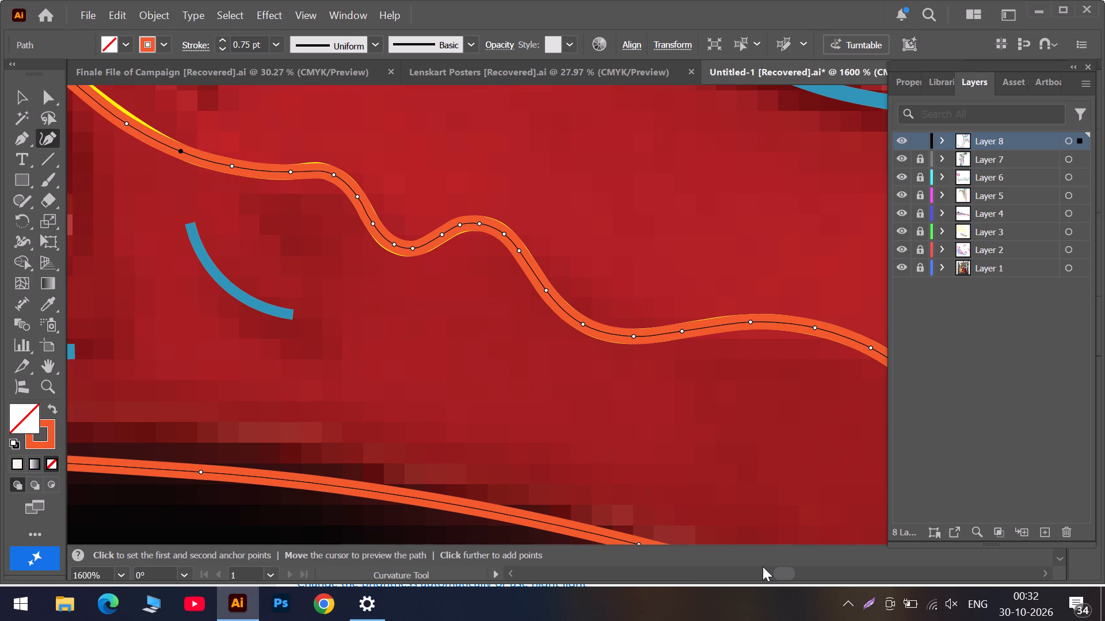
Delete the extra orange anchor on the long slope beside the navy shape's tip and move the next one onto the yellow outline.
left_click(755, 576)
scroll(650, 259, "up", 6)
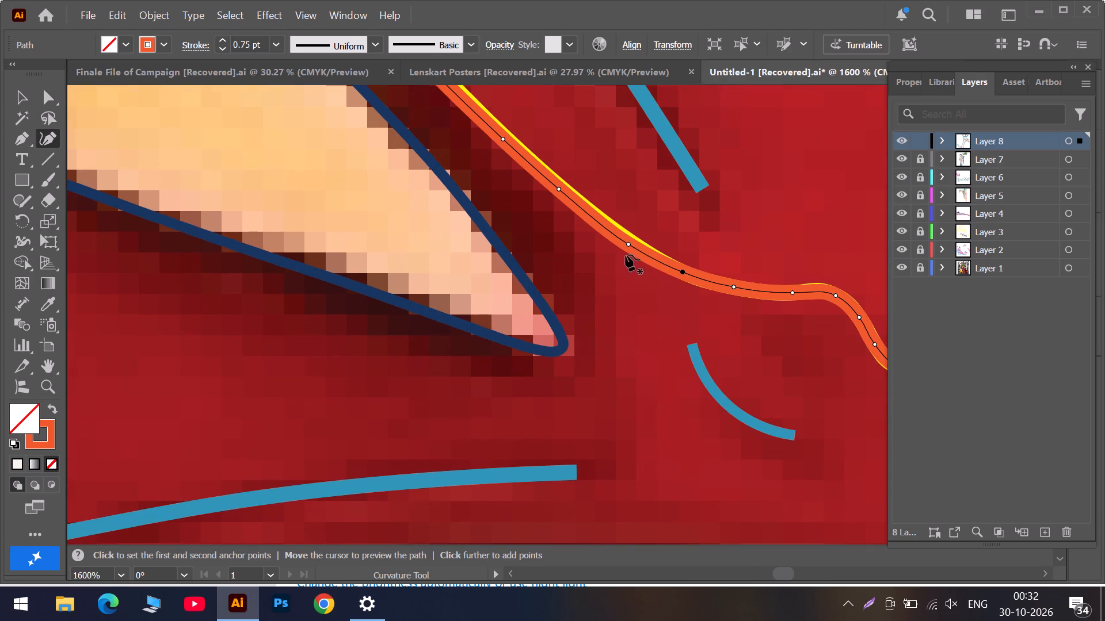
left_click(628, 244)
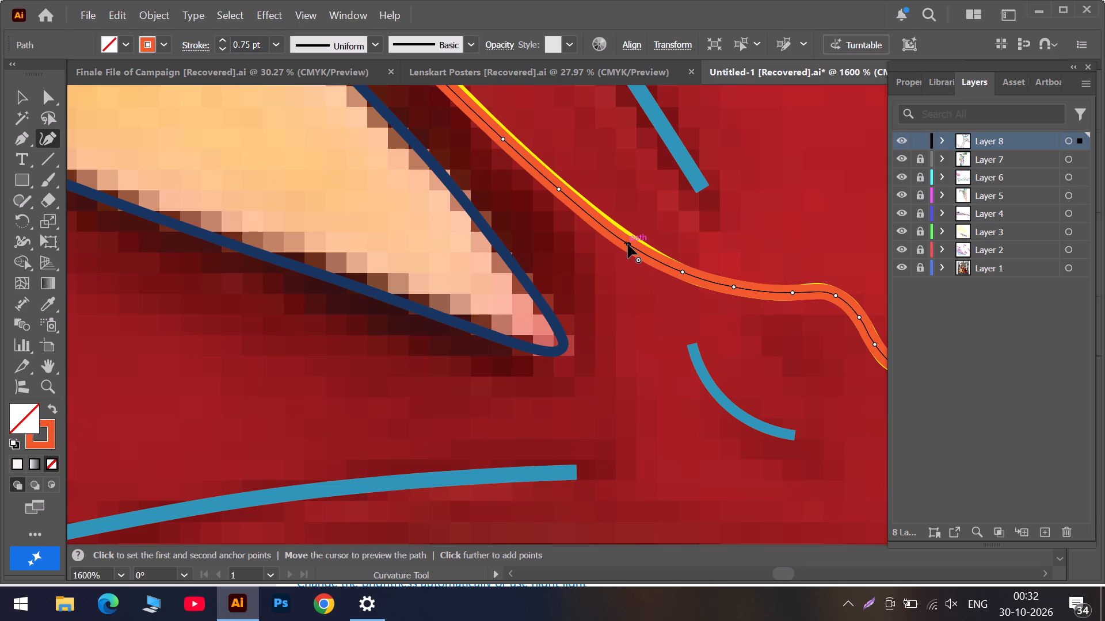
key("Delete")
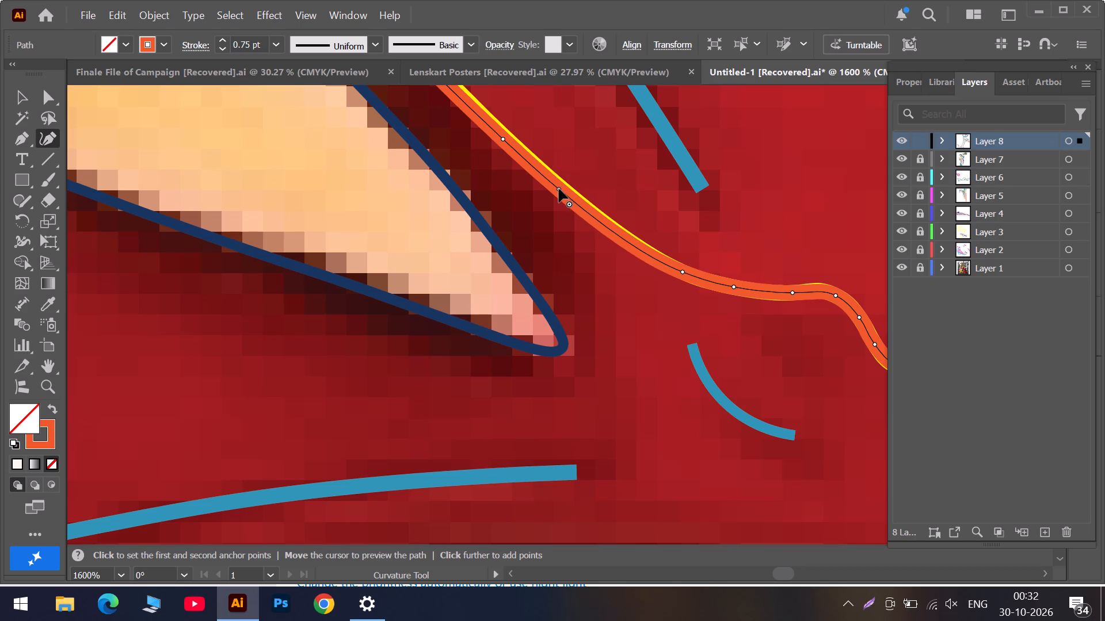
left_click_drag(559, 189, 563, 187)
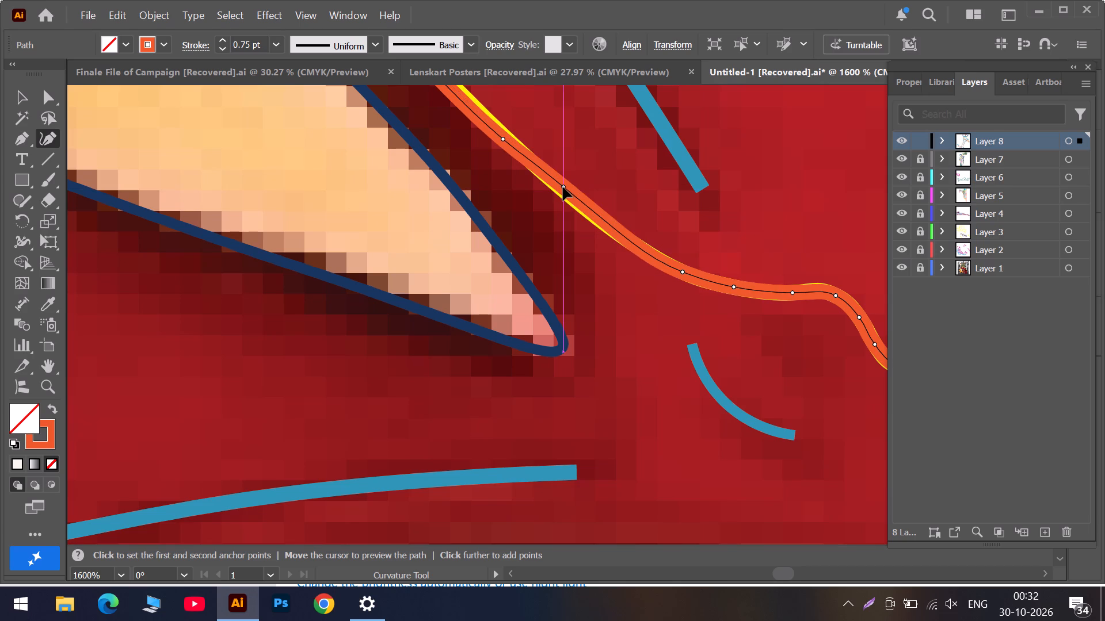
left_click_drag(563, 187, 570, 193)
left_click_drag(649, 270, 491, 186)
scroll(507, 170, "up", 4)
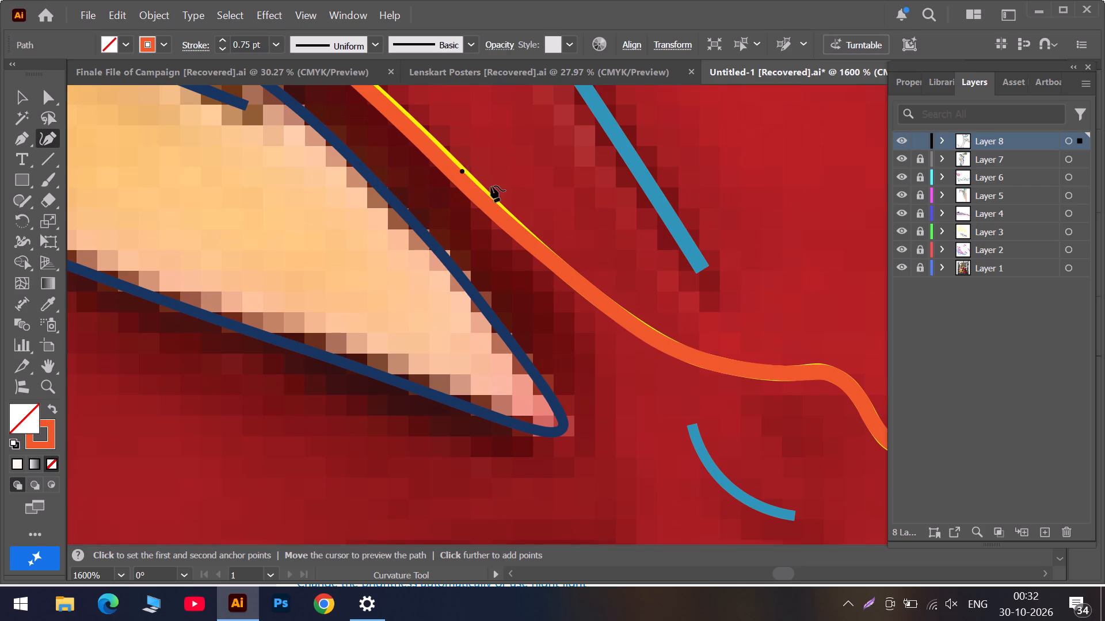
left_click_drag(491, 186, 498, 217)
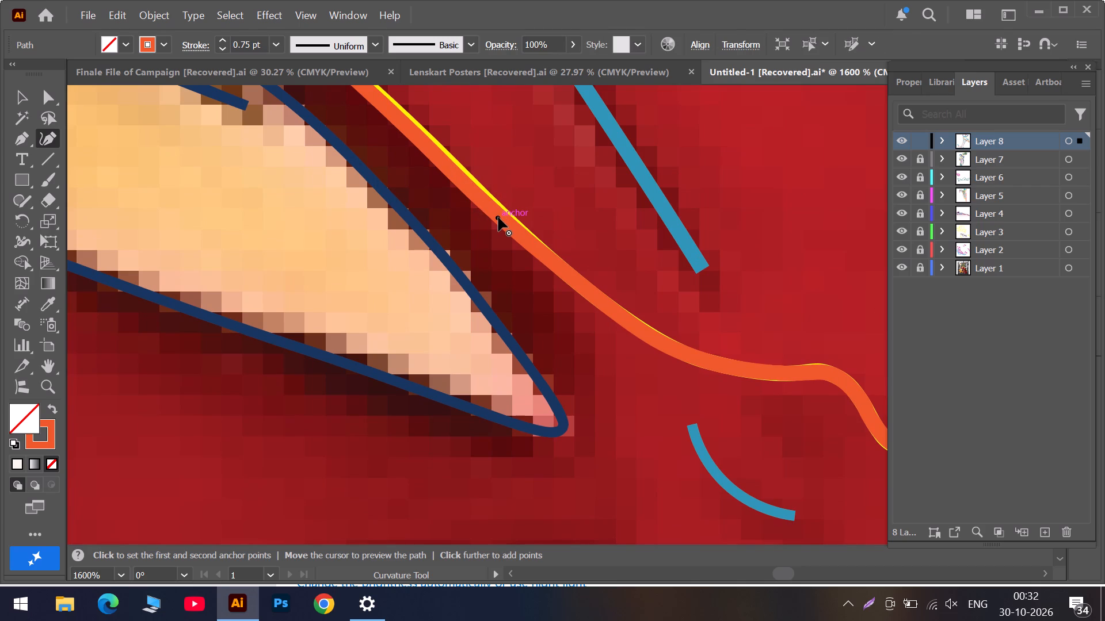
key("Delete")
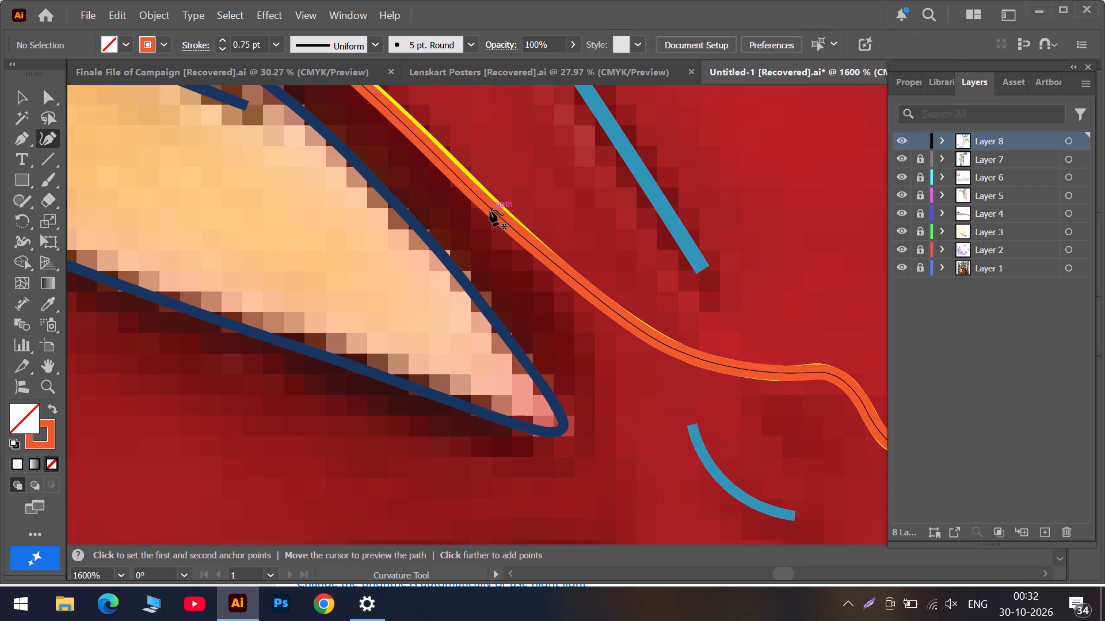
Select the yellow outline on the long slope beside the navy shape and shift its anchor slightly under the orange stroke.
left_click(499, 212)
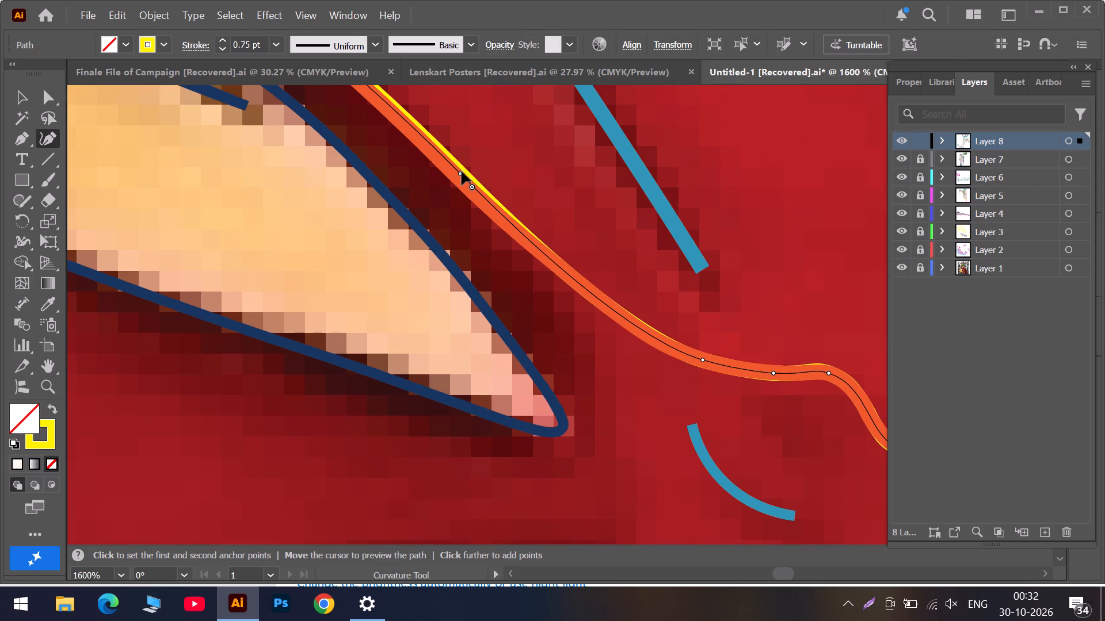
left_click_drag(462, 171, 456, 174)
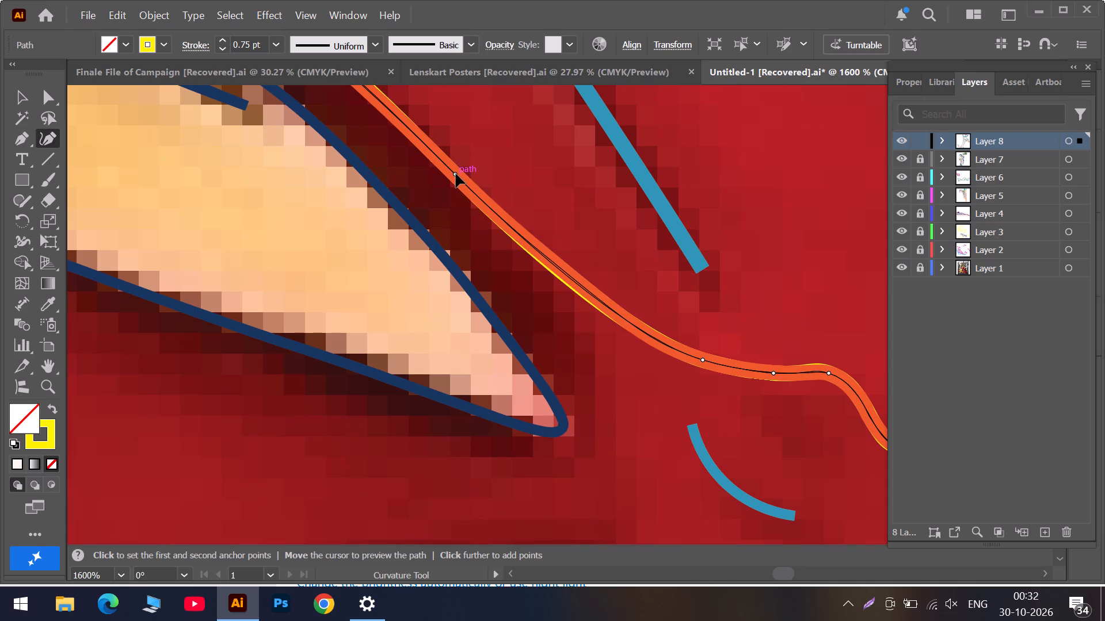
left_click_drag(456, 174, 455, 171)
left_click(455, 171)
Add an anchor to the orange path on the long slope beside the navy shape's tip, placed to follow the yellow outline.
left_click(558, 266)
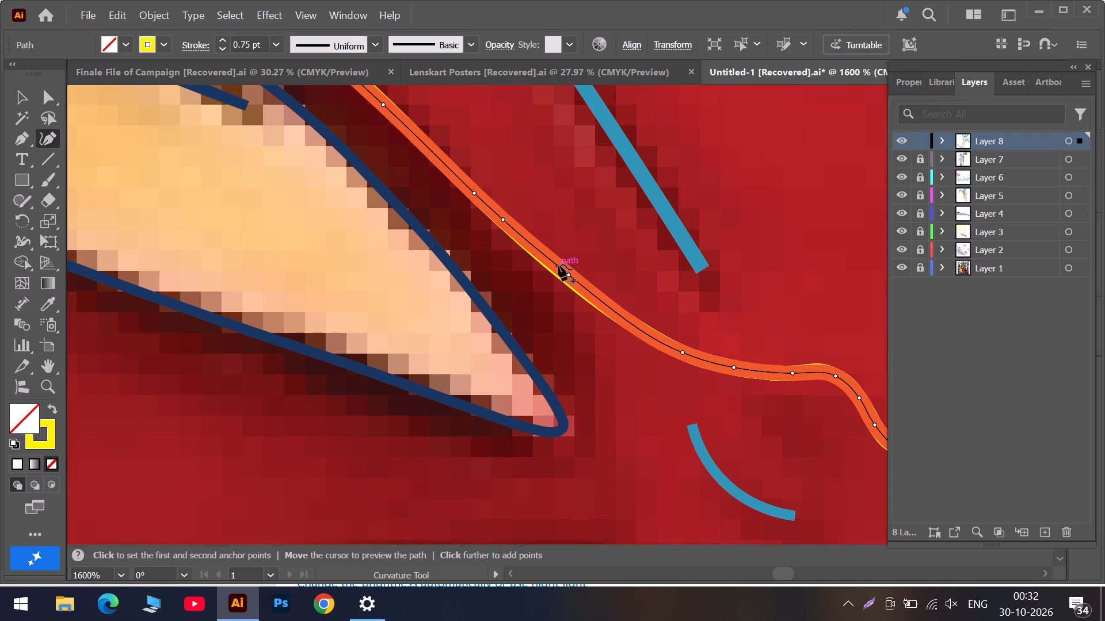
left_click_drag(568, 275, 562, 274)
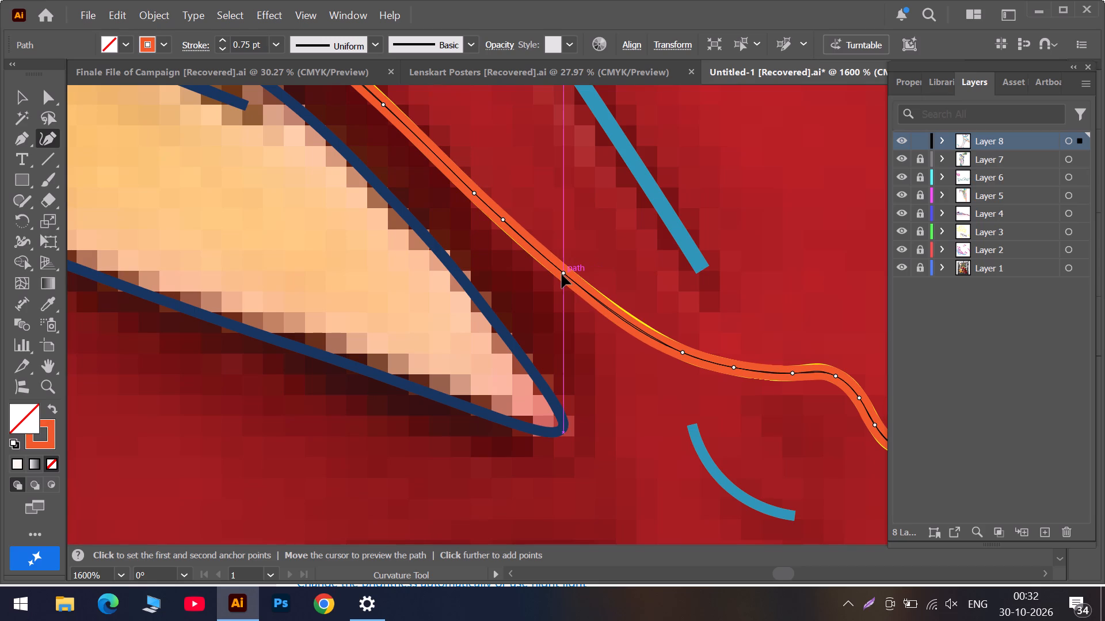
left_click_drag(562, 274, 563, 274)
Shift three orange anchors along the upper part of the navy-side slope onto the yellow outline and delete the extra anchor beyond them.
scroll(402, 176, "up", 4)
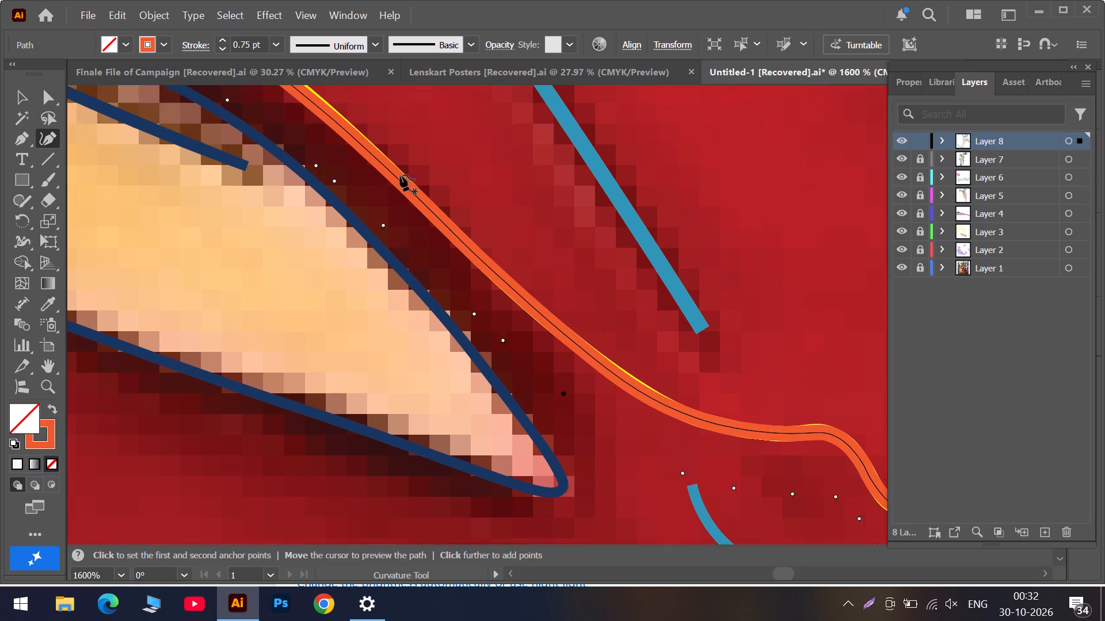
scroll(400, 175, "up", 2)
scroll(311, 212, "up", 2)
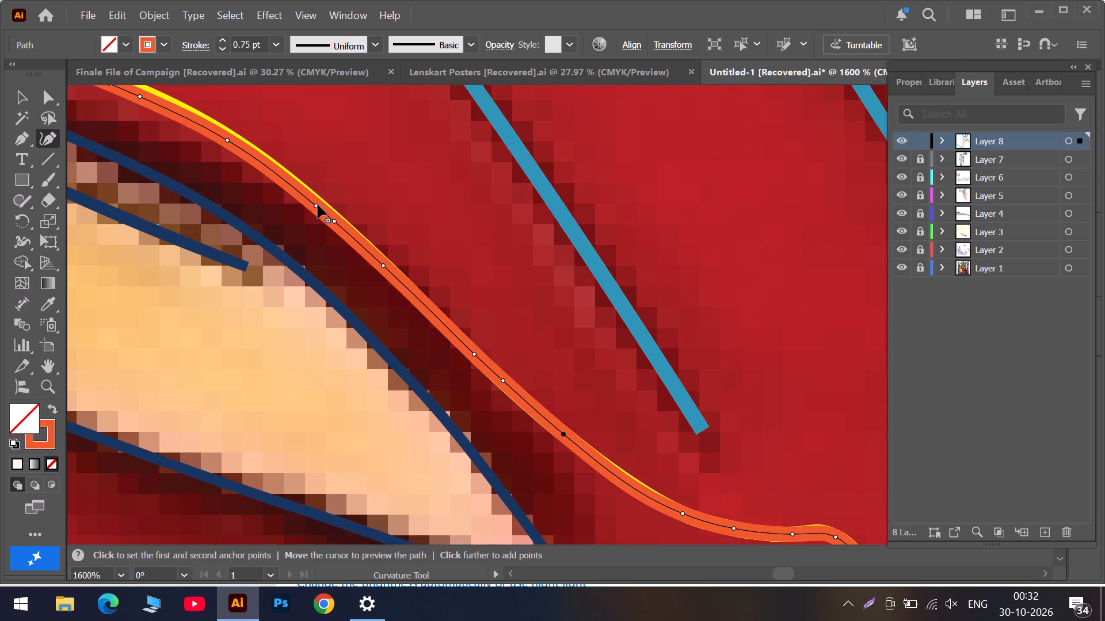
left_click_drag(317, 205, 291, 183)
left_click(334, 220)
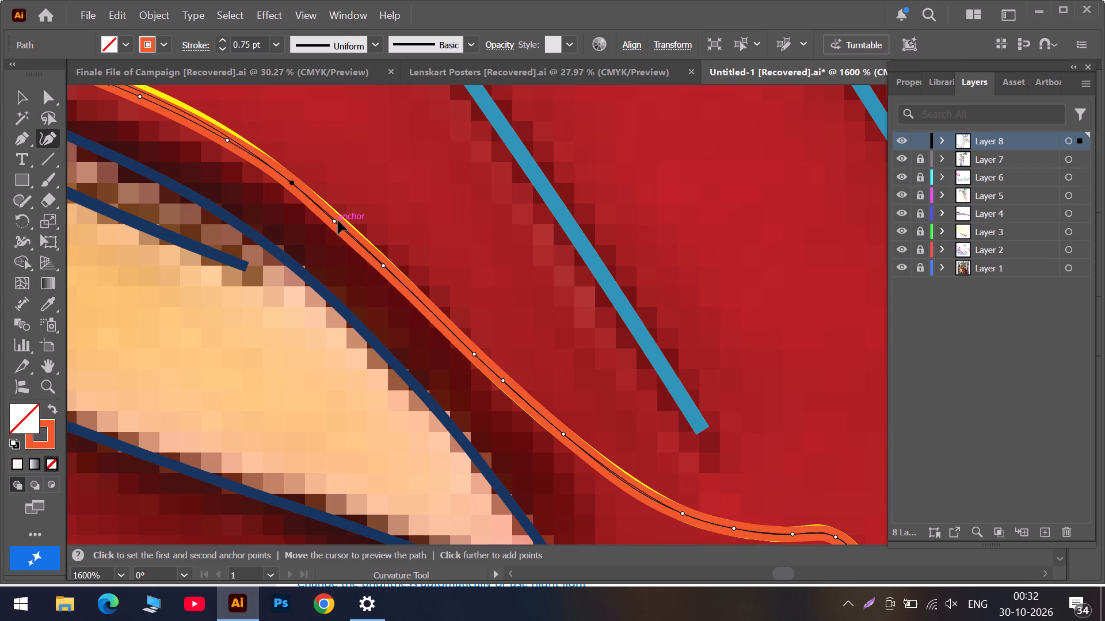
left_click(335, 220)
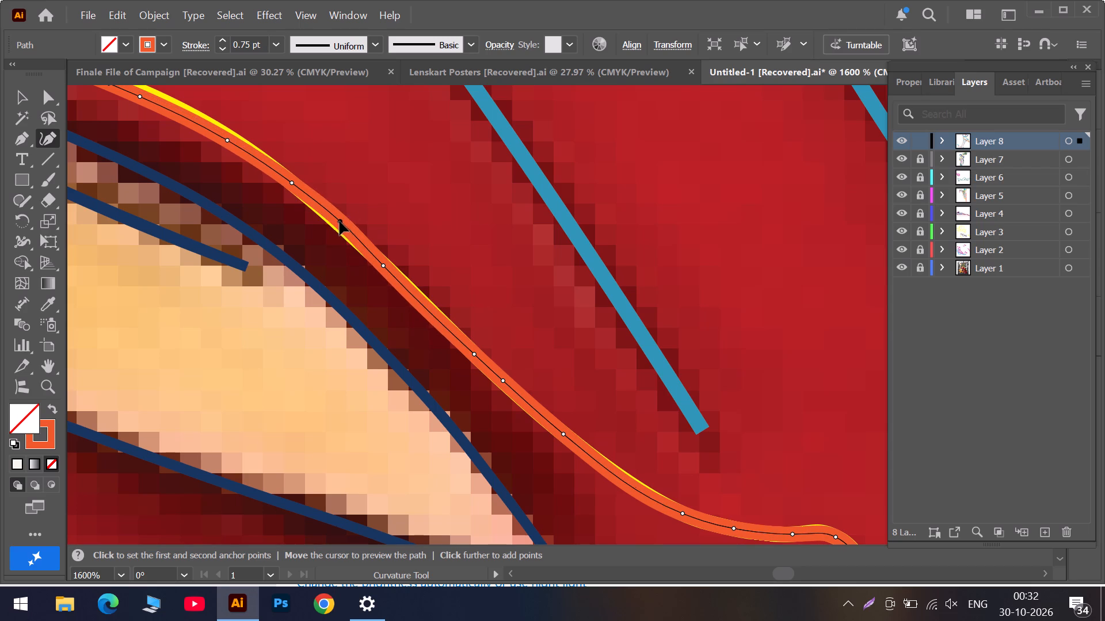
scroll(234, 191, "up", 5)
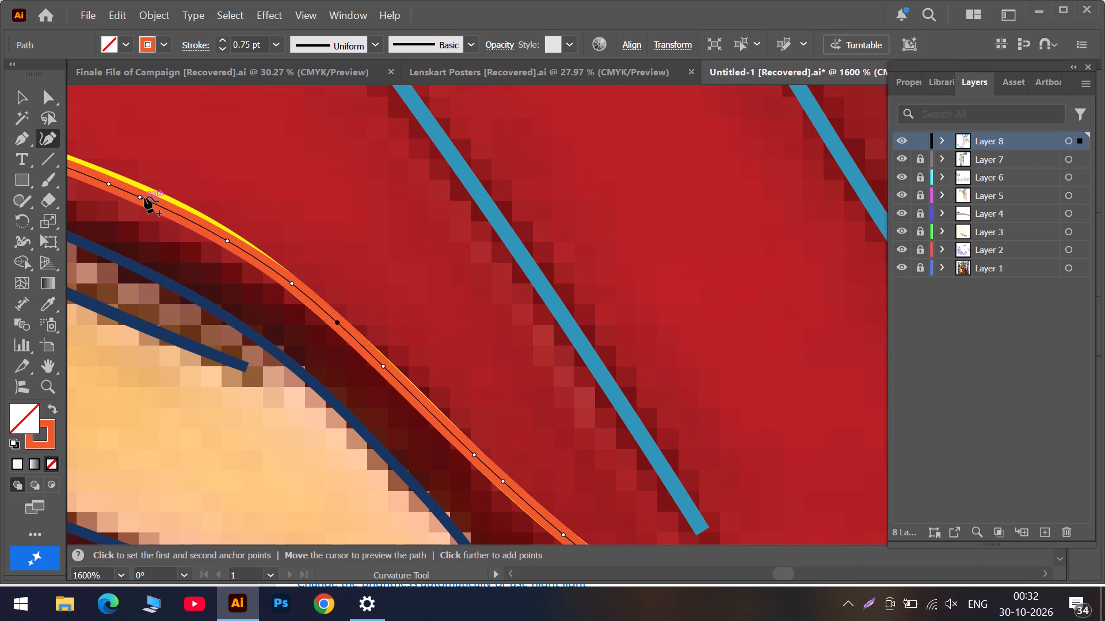
left_click_drag(228, 241, 224, 233)
left_click(139, 197)
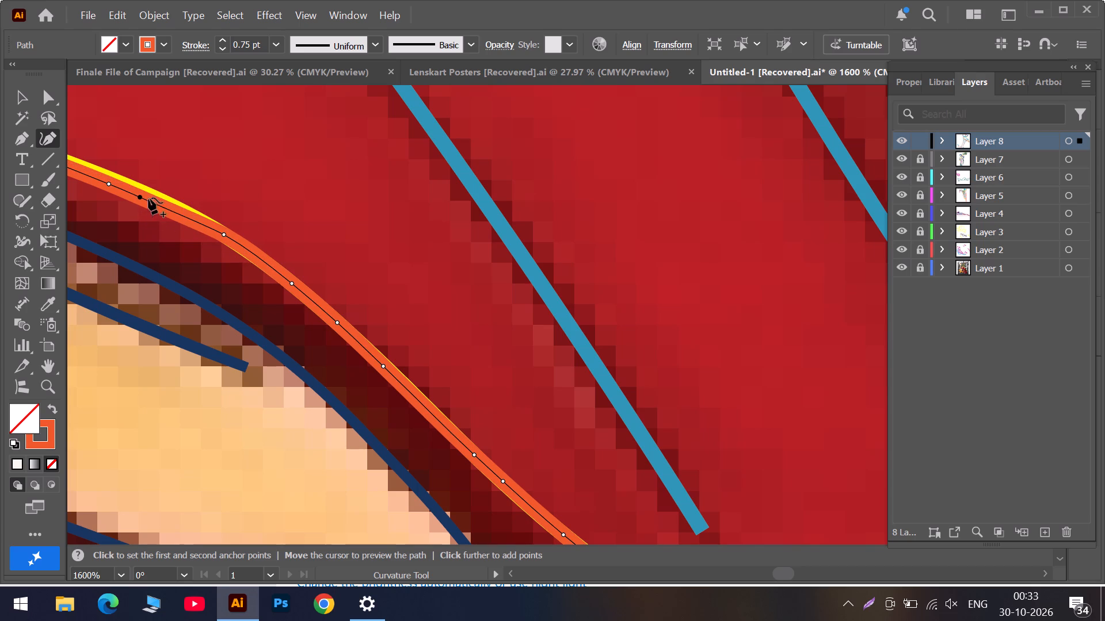
key("Delete")
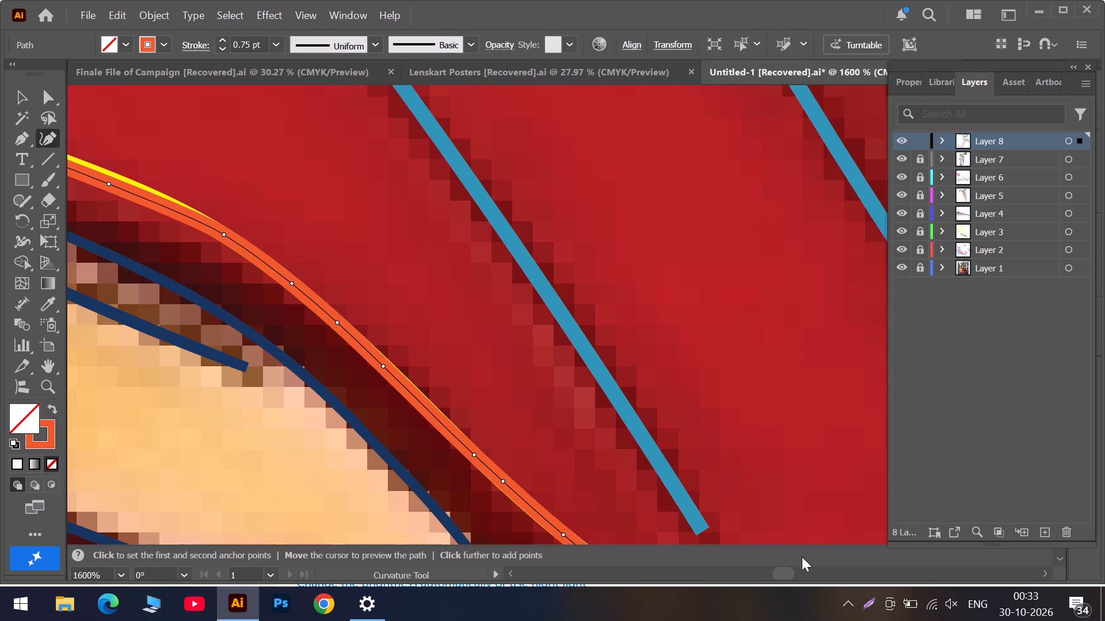
Reposition two orange anchors on the slope above the navy lines' junction so the stroke covers the yellow outline.
left_click(770, 574)
scroll(613, 252, "up", 5)
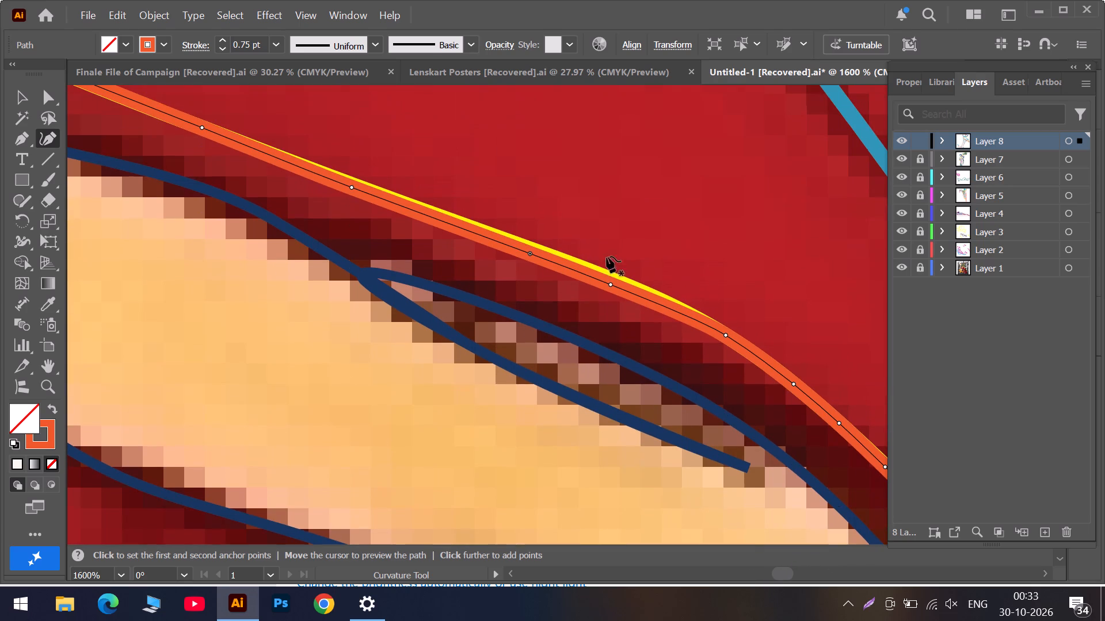
left_click_drag(611, 285, 608, 277)
left_click_drag(529, 252, 508, 246)
key("ctrl+z")
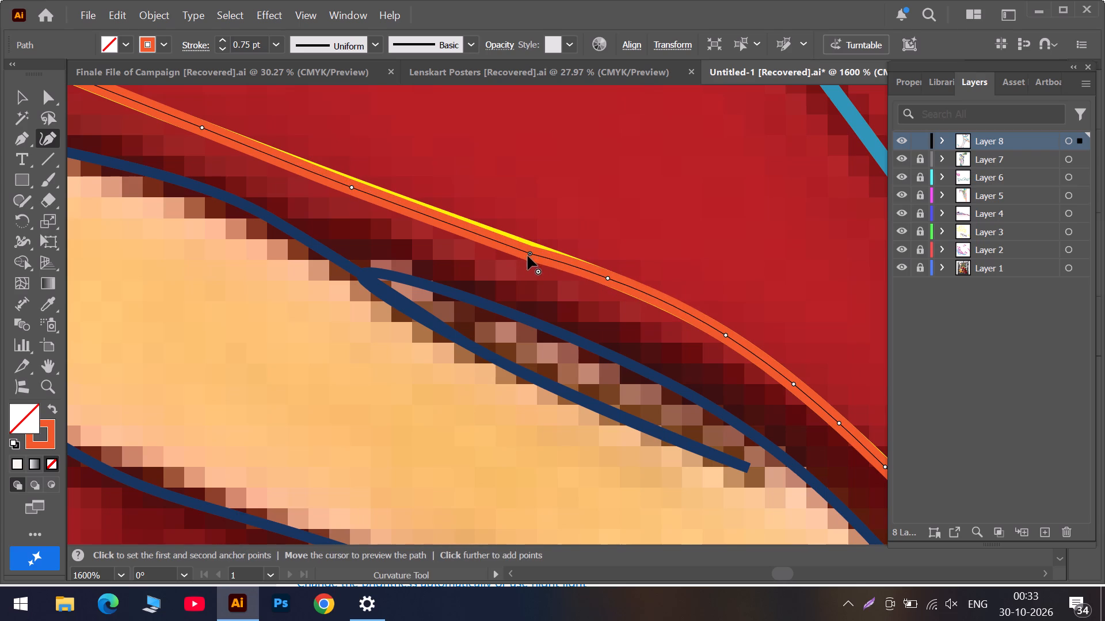
left_click(530, 255)
key("Delete")
left_click_drag(529, 253, 518, 244)
key("ctrl+z")
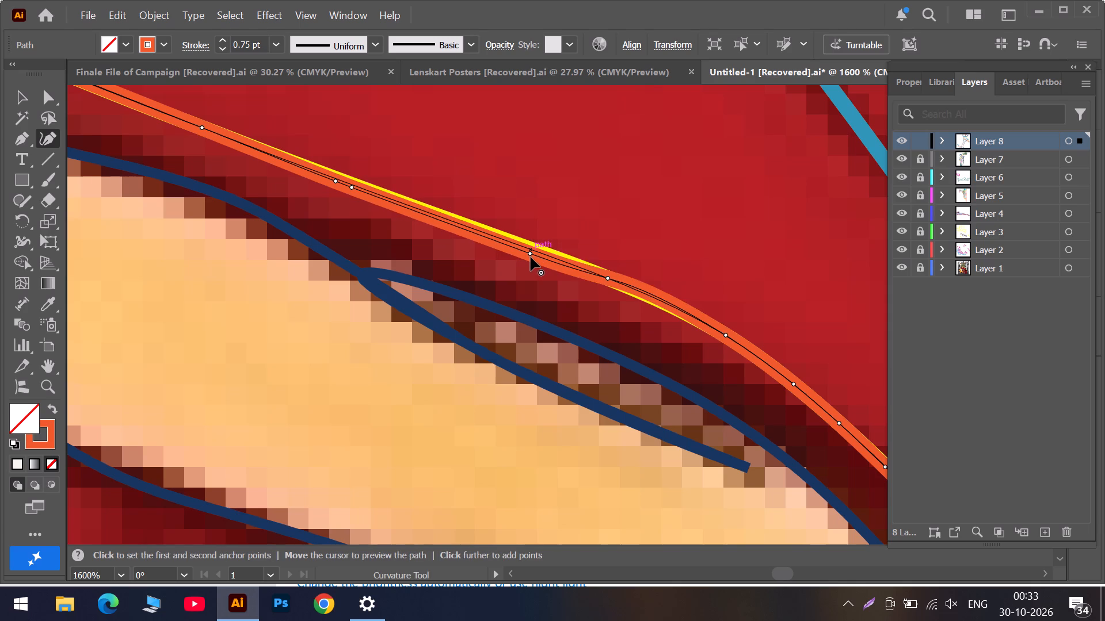
left_click(530, 255)
key("Delete")
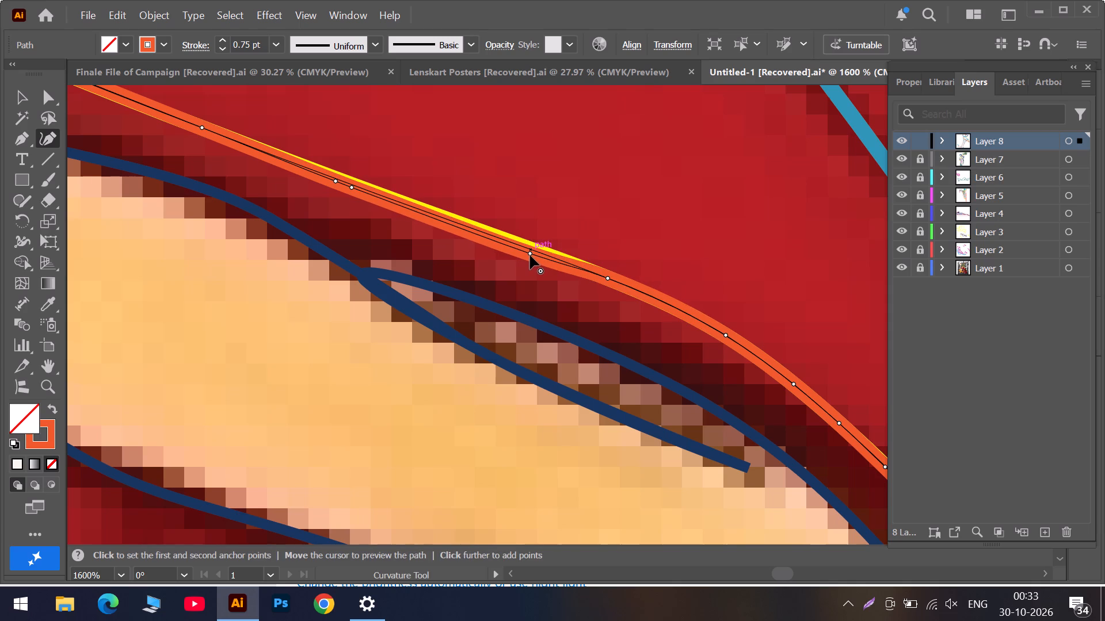
left_click_drag(530, 255, 516, 244)
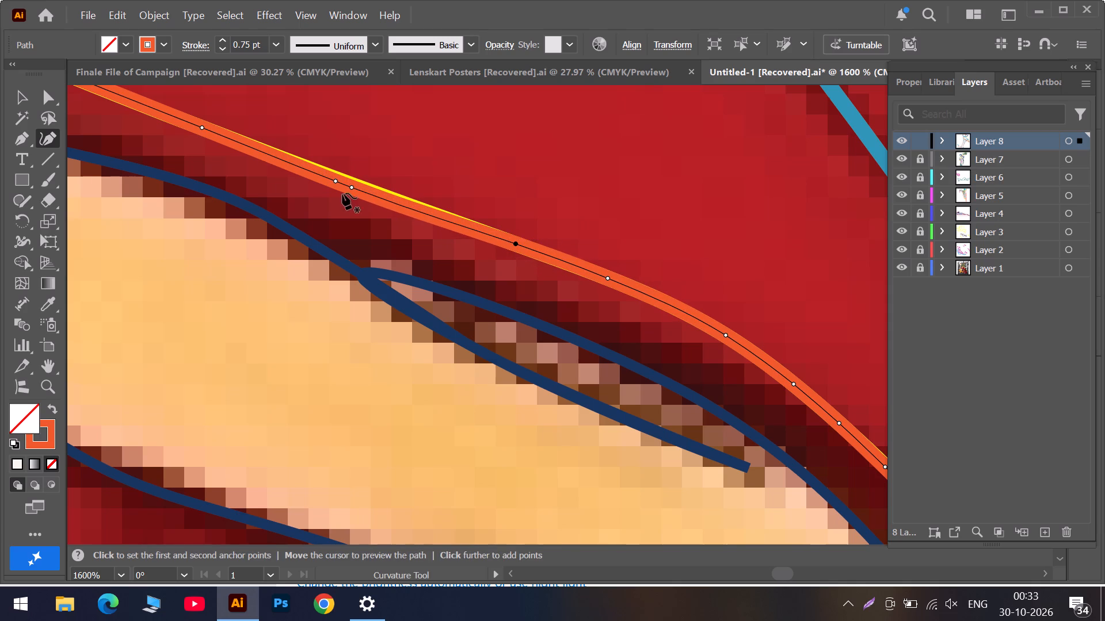
Delete the extra orange anchor farther up that slope and nudge its close neighbour onto the yellow outline.
left_click(337, 181)
key("Delete")
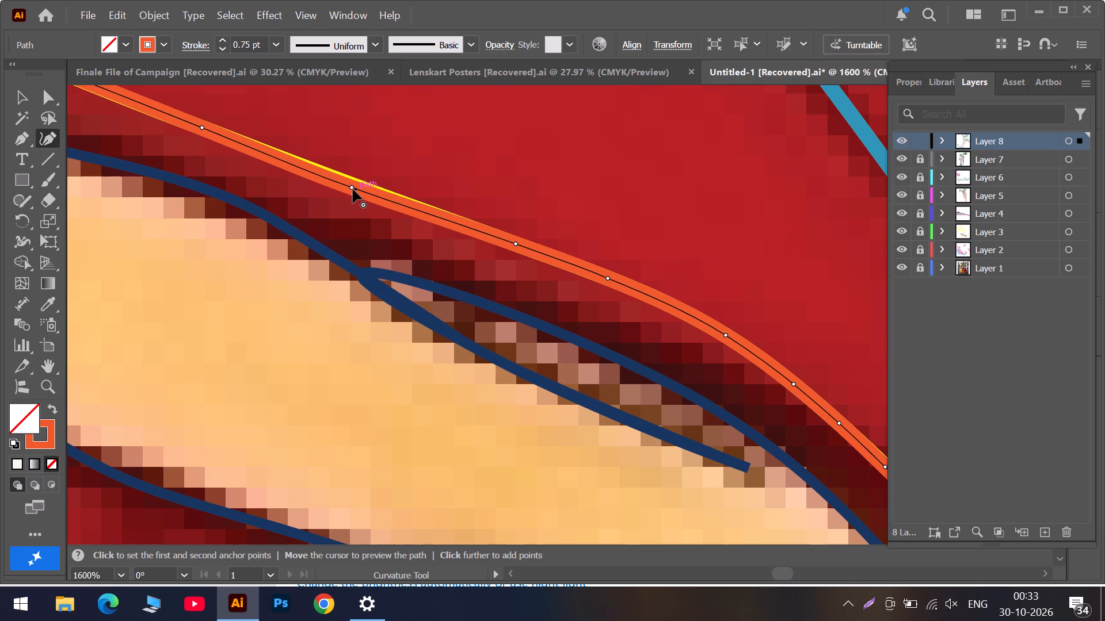
left_click_drag(352, 186, 347, 183)
Fit the small orange S-bend above the sharp corner to the yellow outline by shifting four of its anchors.
left_click(758, 576)
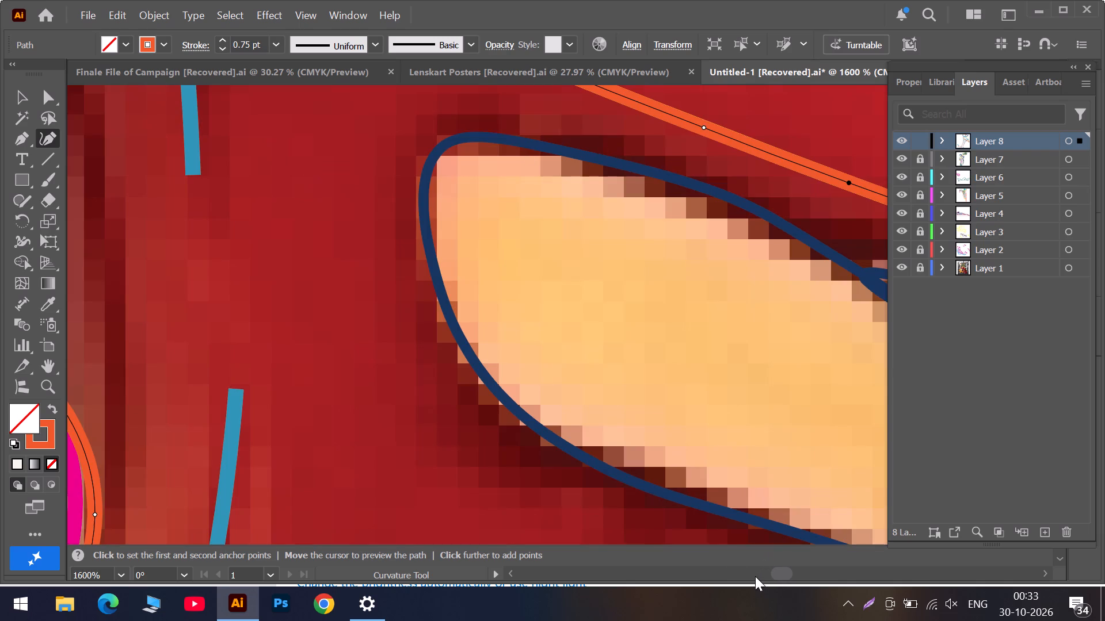
scroll(601, 304, "up", 6)
scroll(546, 275, "up", 6)
scroll(464, 253, "up", 6)
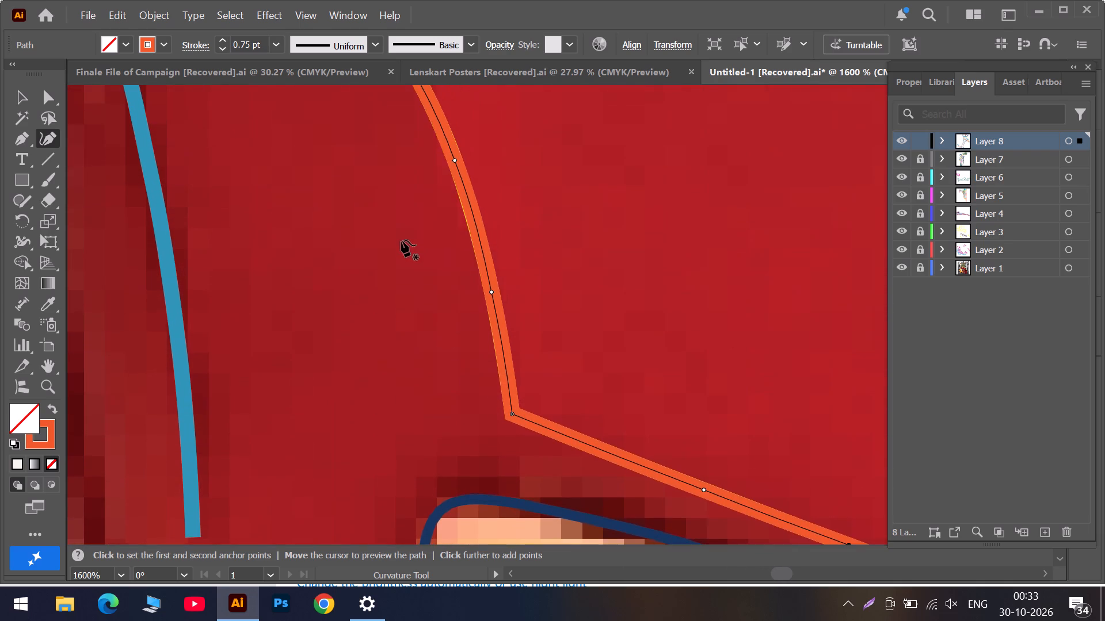
scroll(393, 237, "up", 8)
scroll(346, 206, "up", 10)
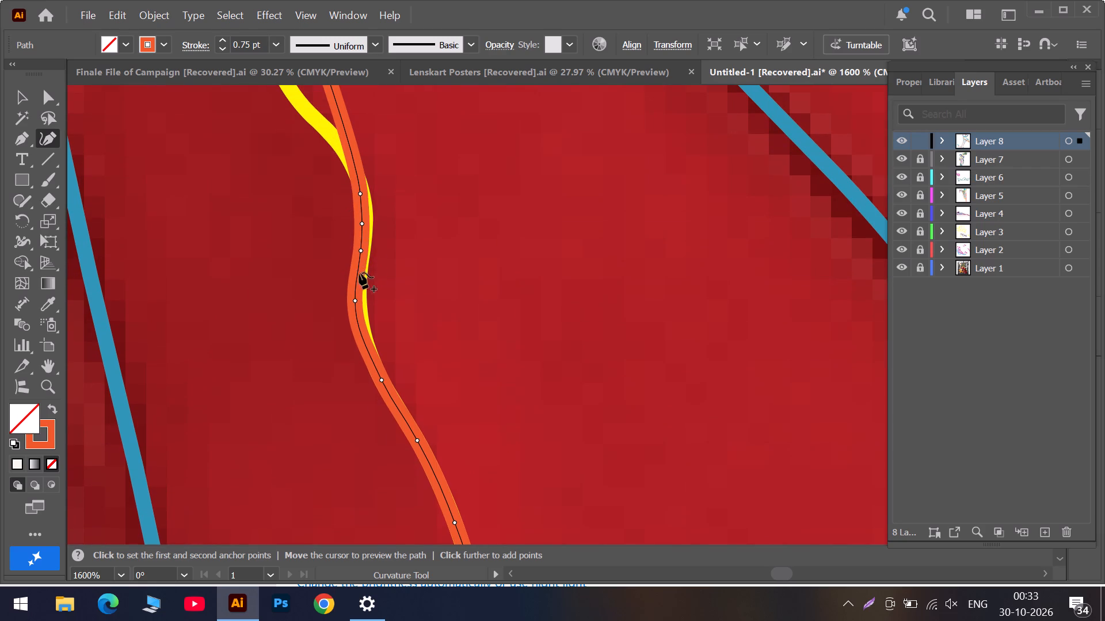
left_click(357, 301)
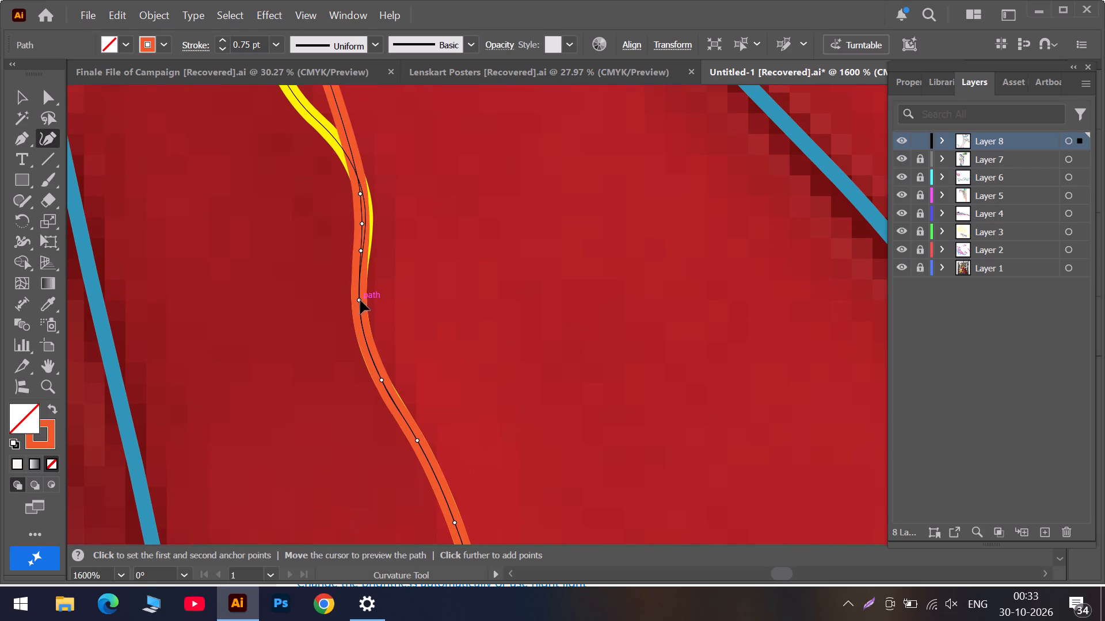
scroll(359, 254, "up", 4)
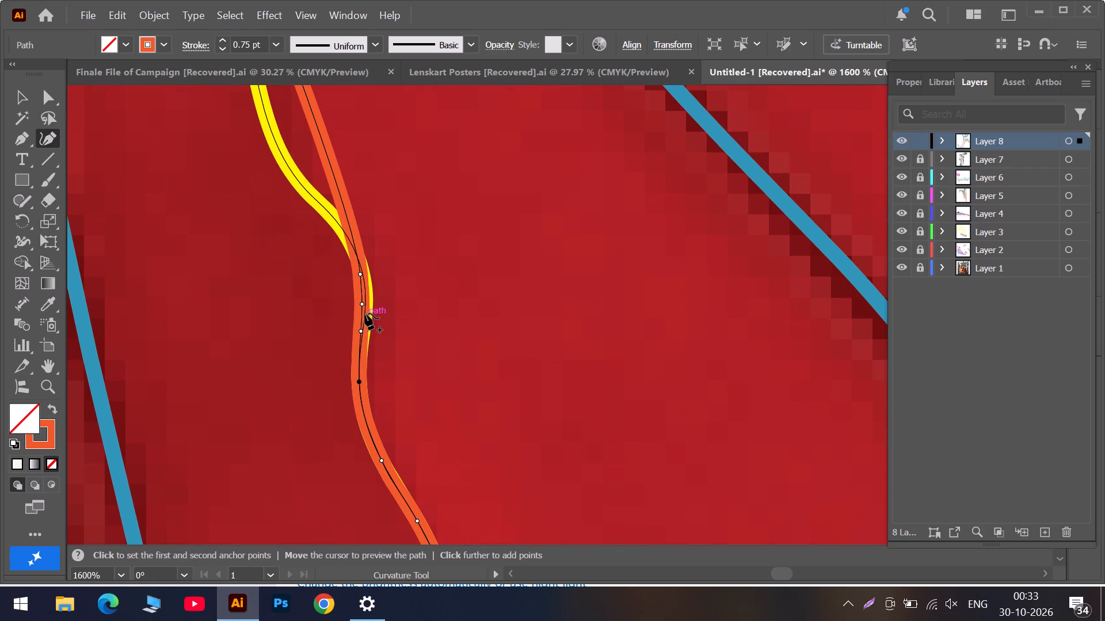
left_click_drag(363, 302, 368, 300)
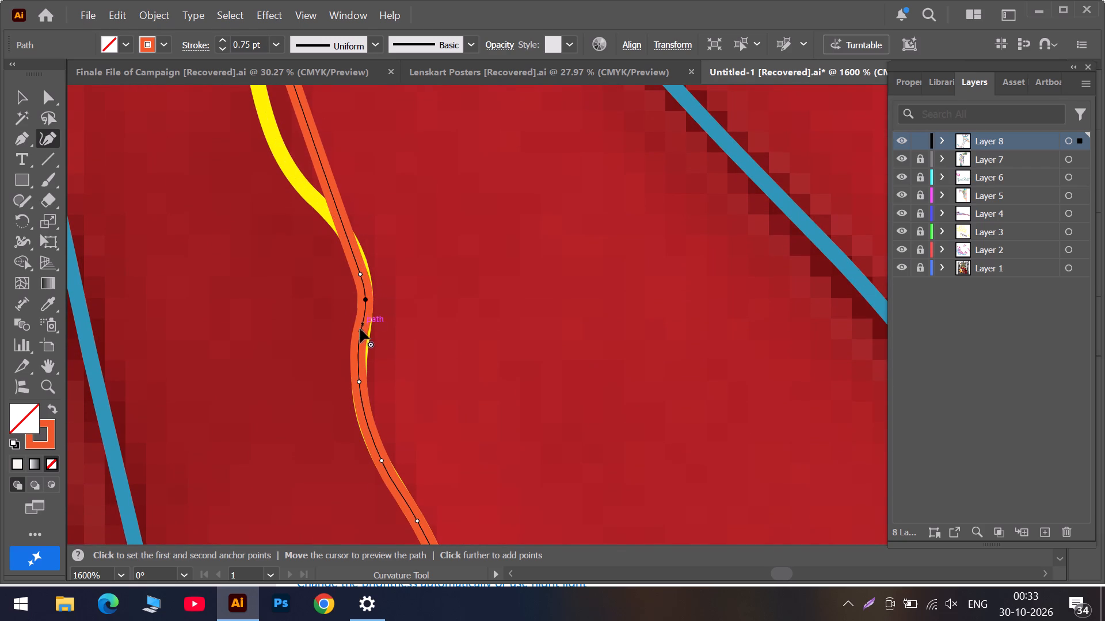
left_click(360, 331)
scroll(359, 264, "up", 3)
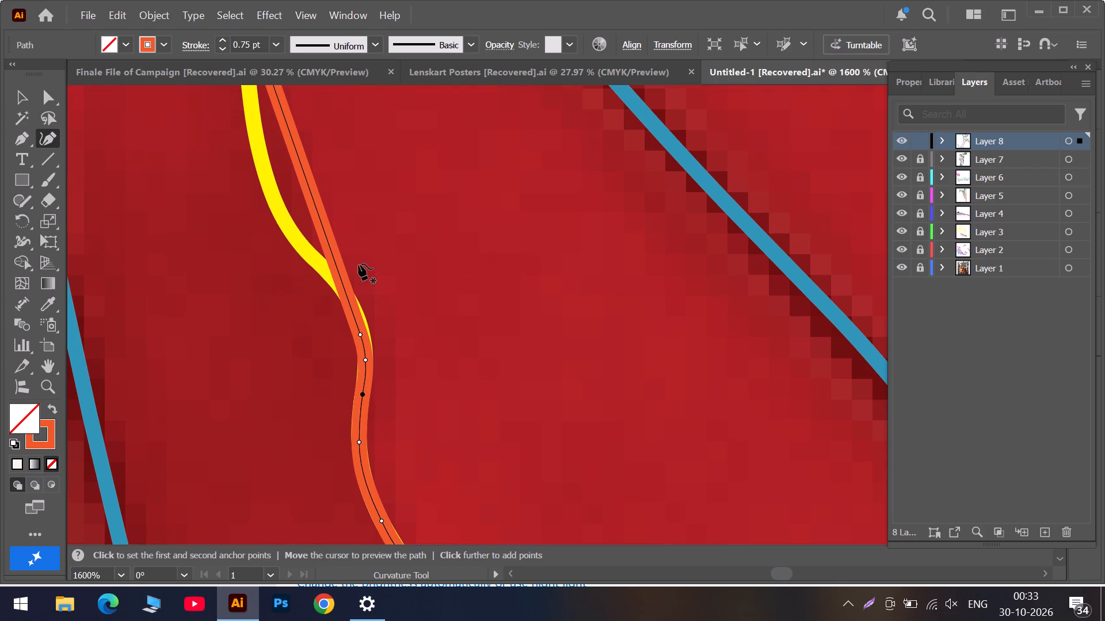
left_click(361, 332)
Bend the straight orange segment above the S-bend onto the yellow curve by adding and positioning three anchors.
scroll(326, 259, "up", 4)
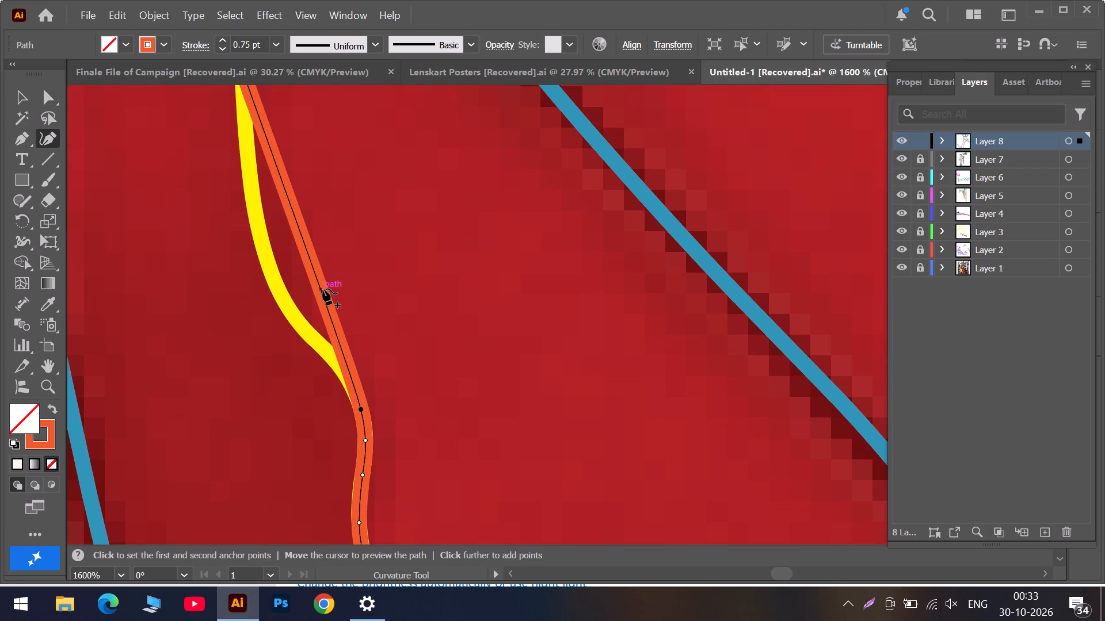
left_click_drag(321, 289, 310, 335)
scroll(257, 280, "up", 6)
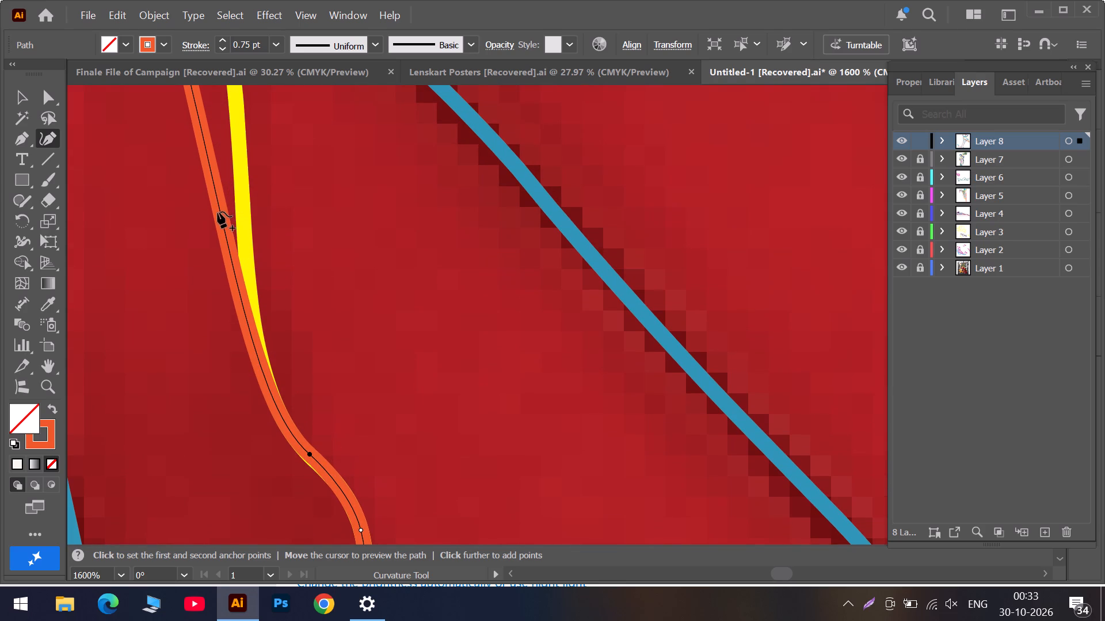
left_click_drag(220, 210, 242, 243)
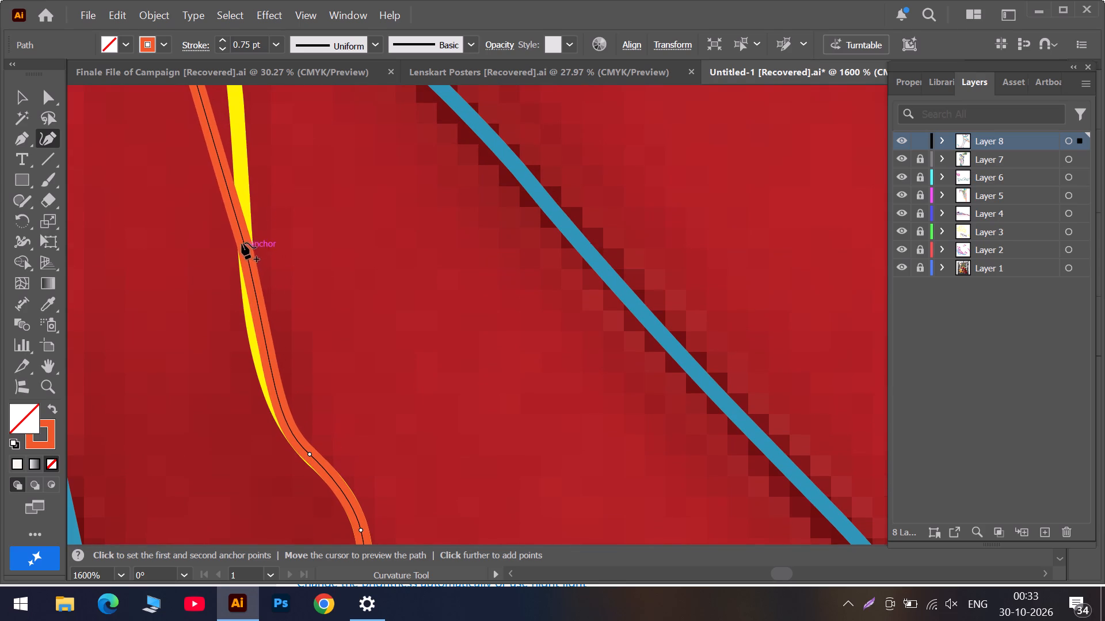
left_click_drag(242, 243, 244, 219)
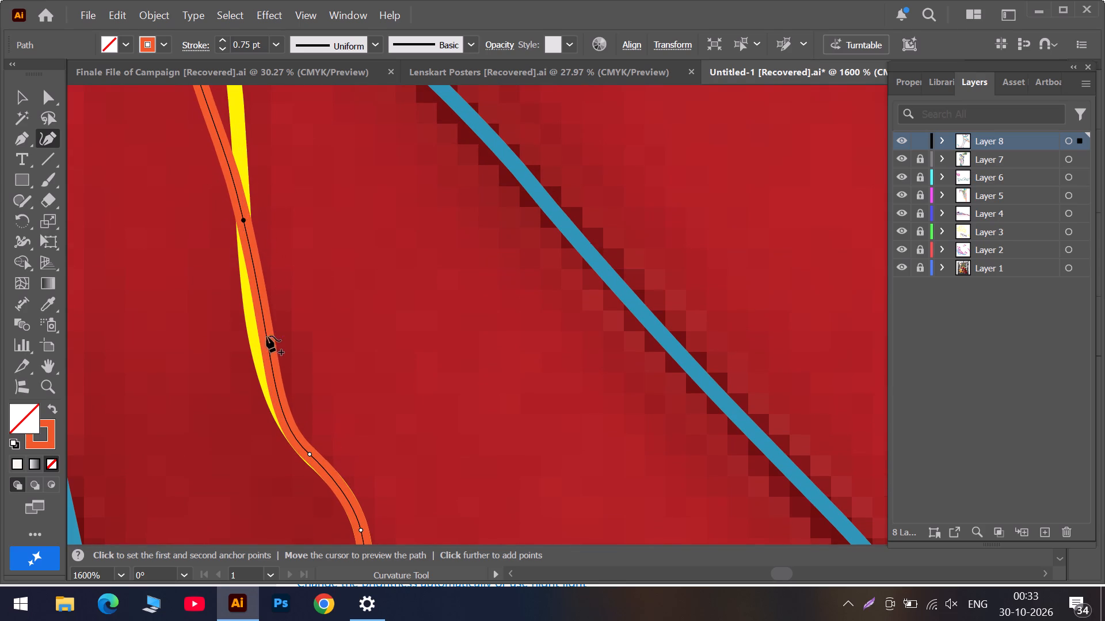
left_click_drag(267, 333, 262, 370)
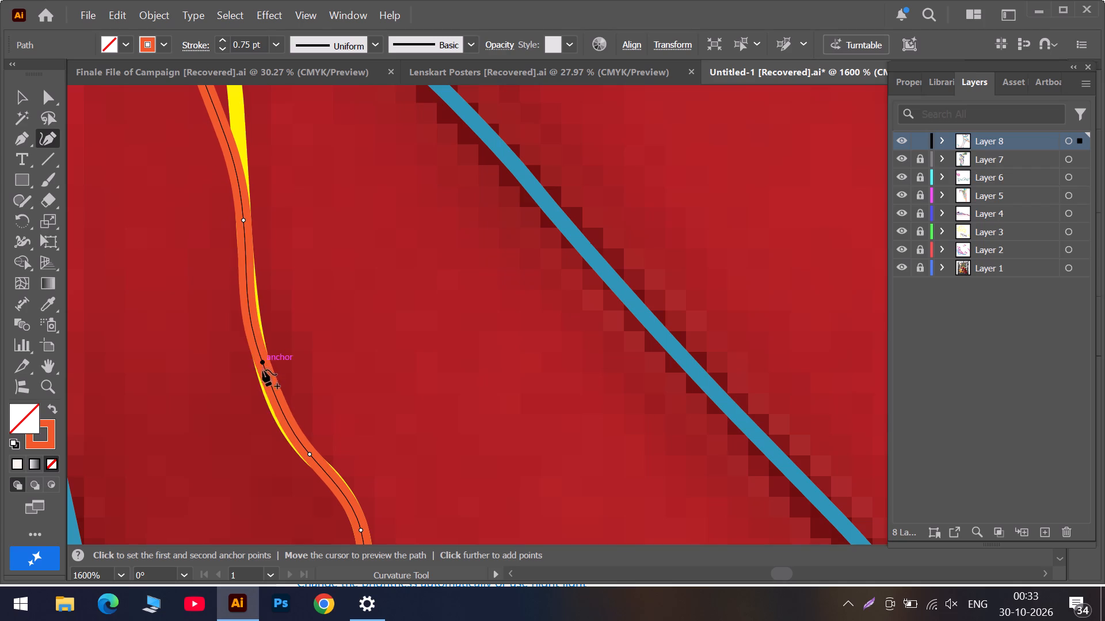
left_click_drag(262, 370, 247, 291)
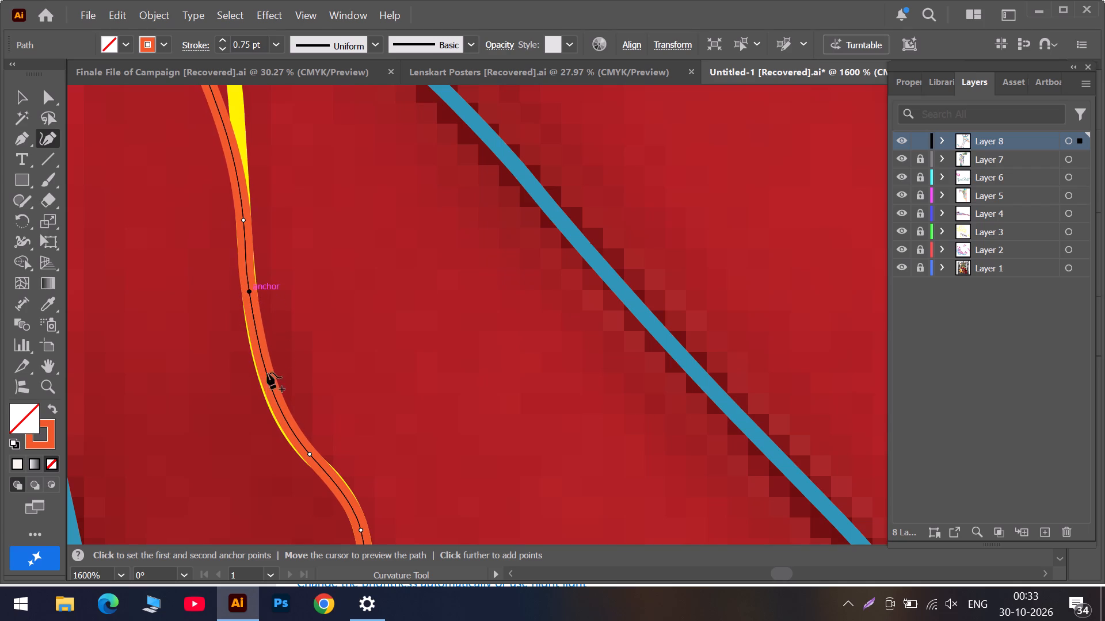
Add three more anchors to the lower part of that orange curve, two above its inflection and one below, following the yellow outline.
left_click_drag(273, 387, 265, 386)
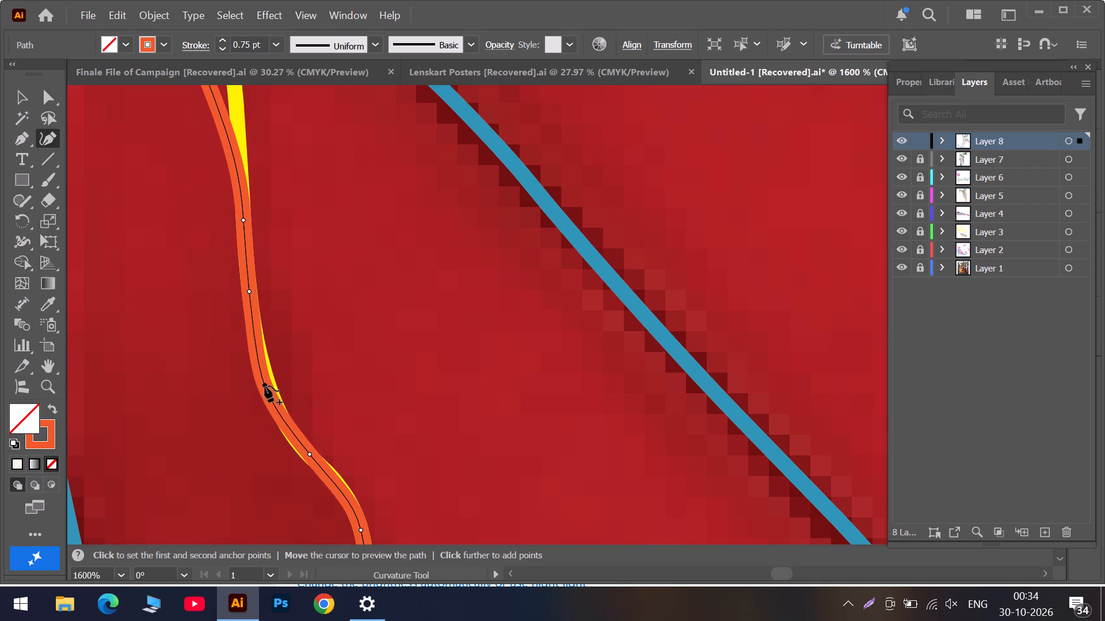
left_click_drag(265, 386, 288, 424)
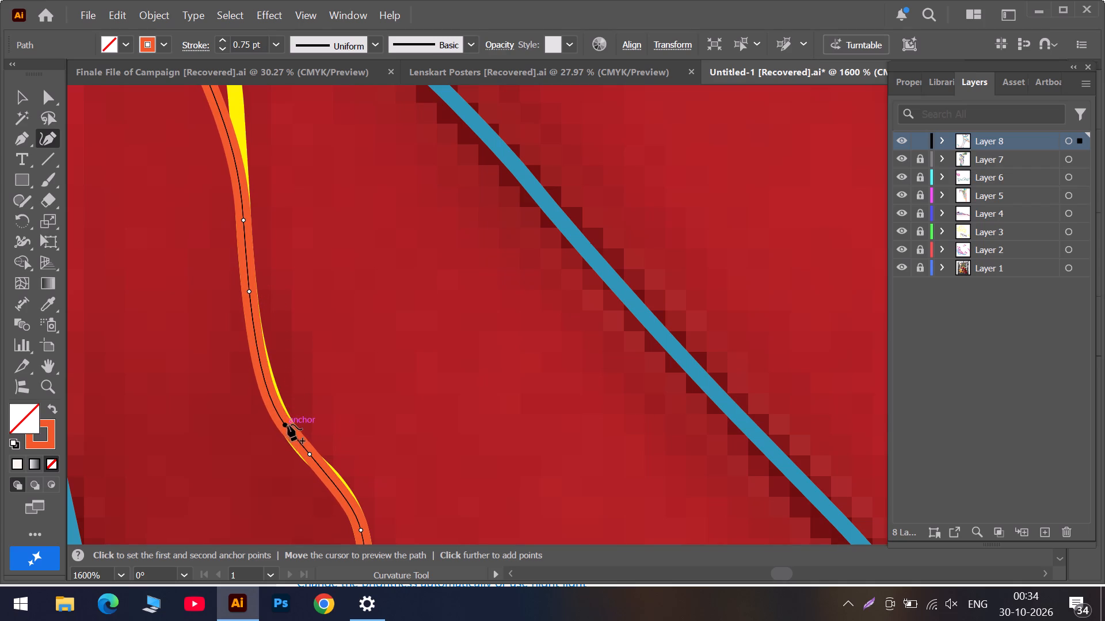
left_click_drag(288, 424, 264, 368)
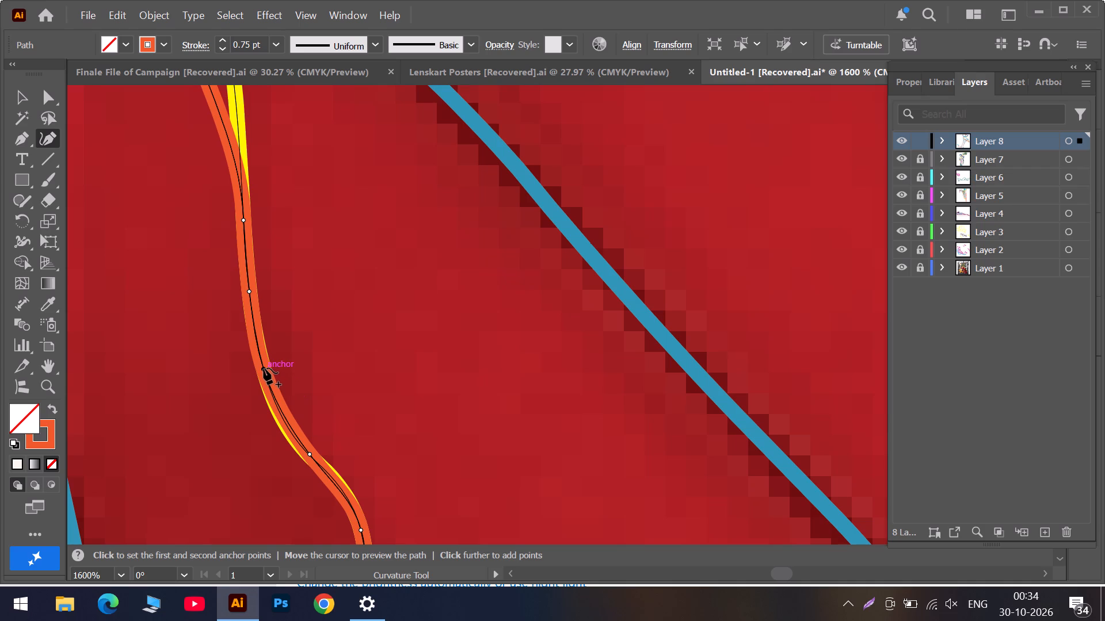
left_click_drag(264, 368, 264, 366)
left_click(283, 413)
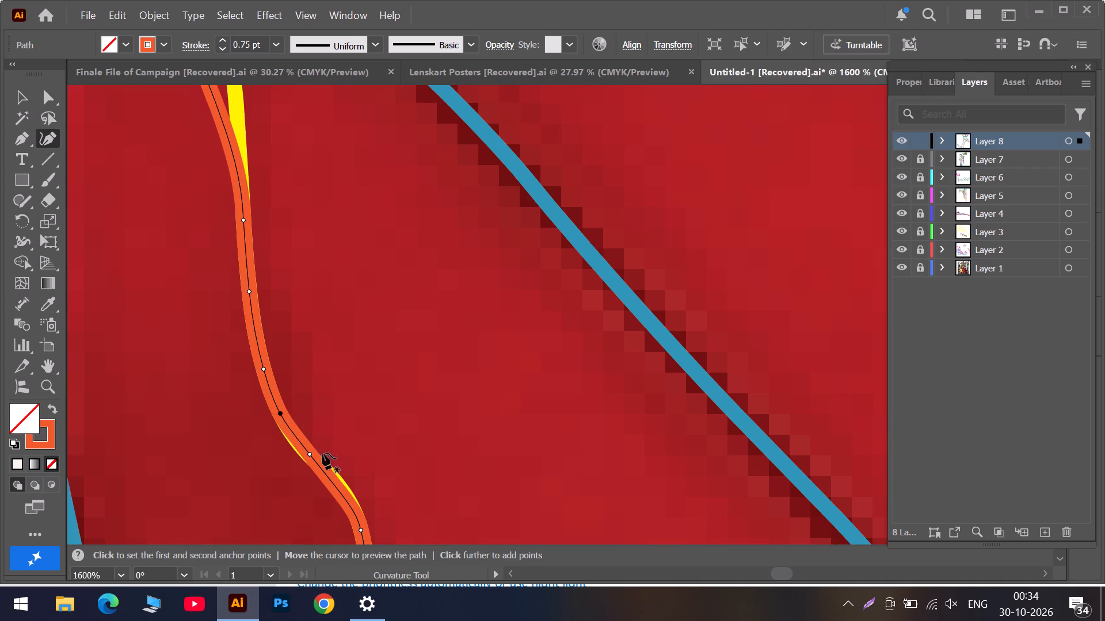
scroll(371, 496, "down", 3)
left_click(339, 432)
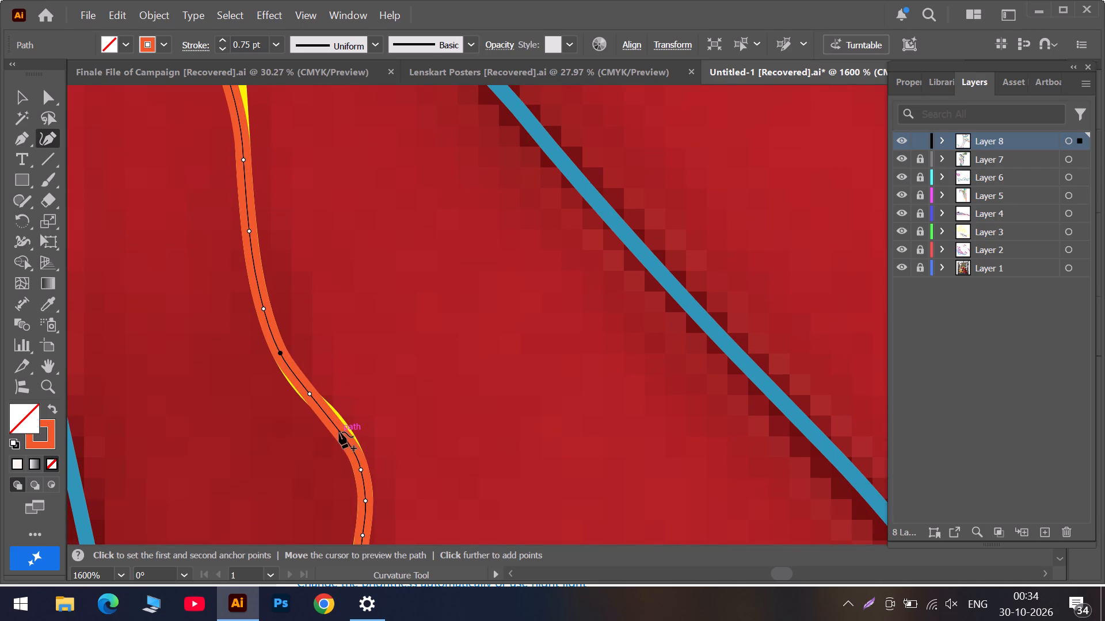
Fit the upper part of the orange curve to the yellow outline by adding three anchors and shifting one existing anchor onto it.
left_click(296, 377)
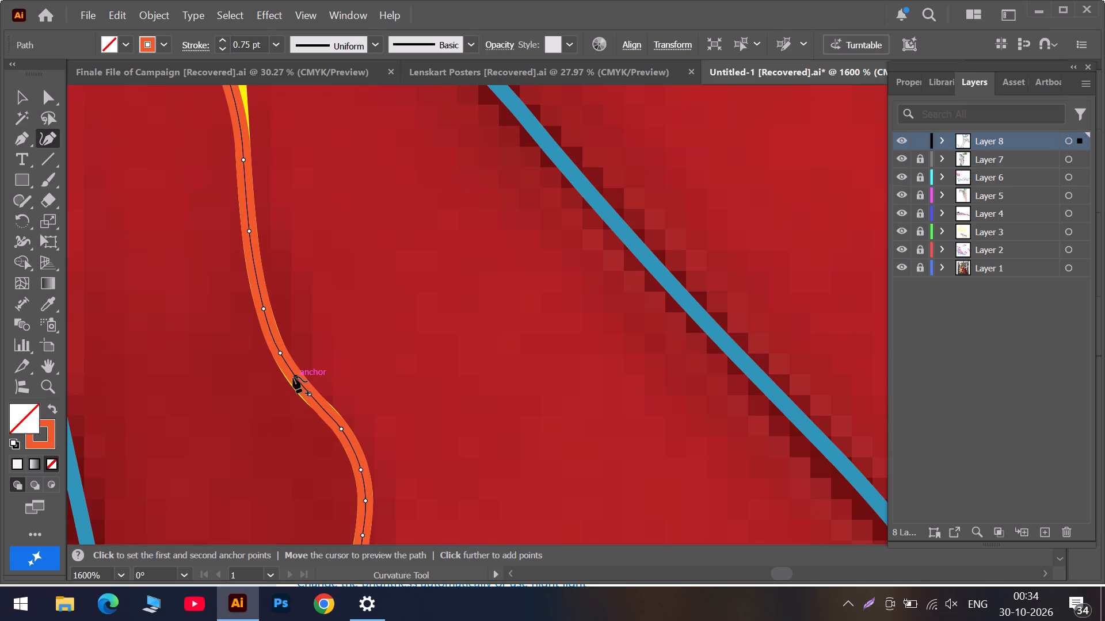
scroll(233, 297, "up", 13)
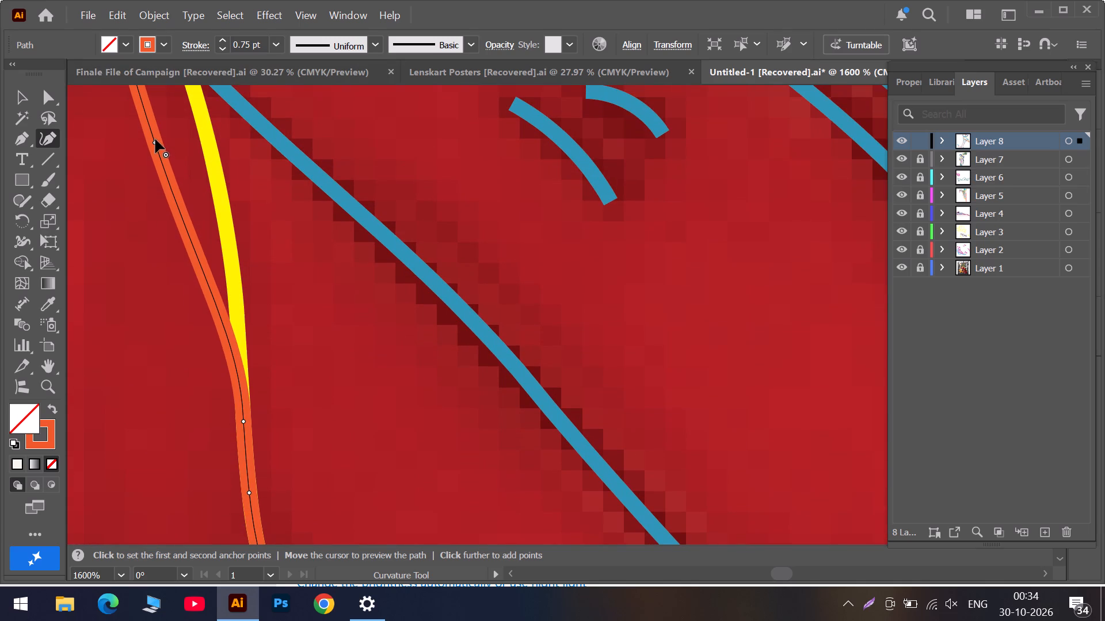
left_click_drag(155, 142, 199, 109)
left_click_drag(228, 192, 226, 228)
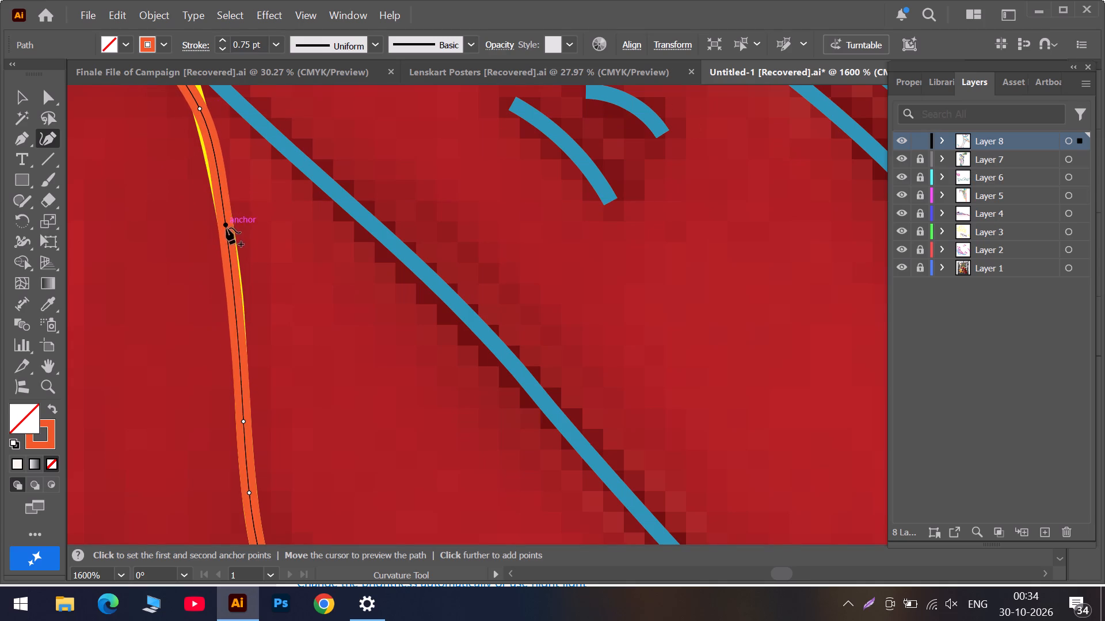
left_click_drag(226, 228, 233, 262)
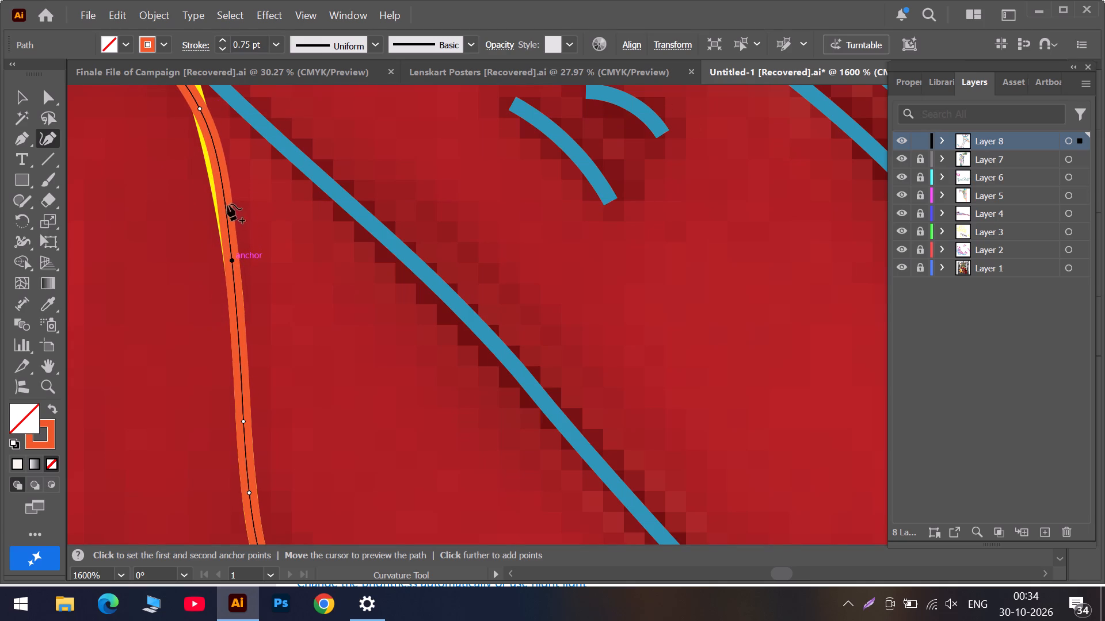
left_click_drag(219, 163, 219, 166)
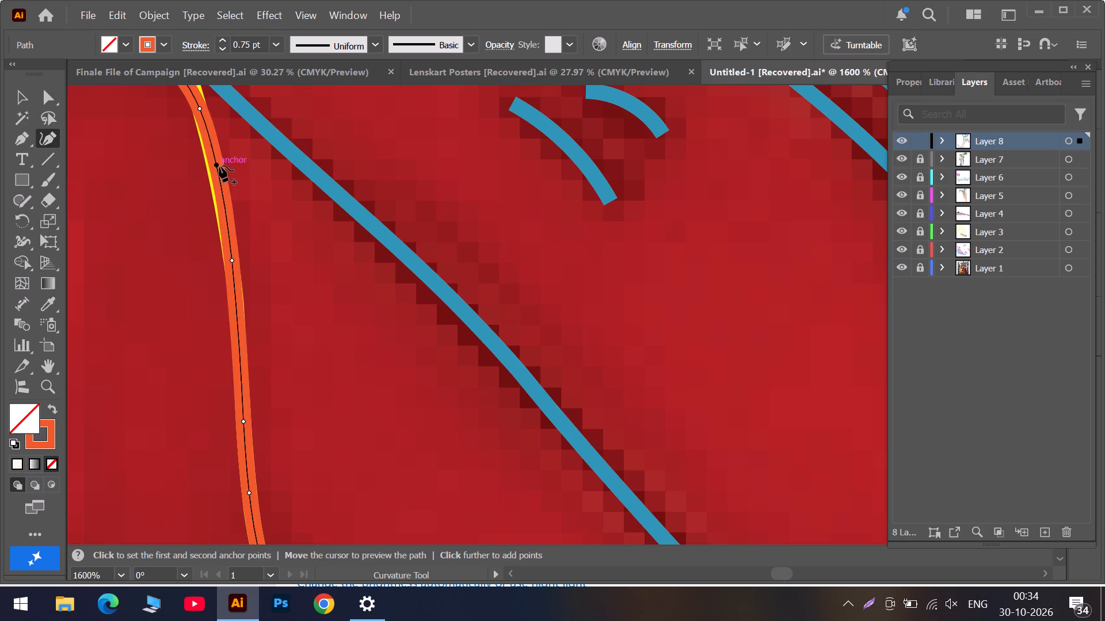
left_click_drag(219, 166, 215, 171)
Move the orange path's top corner anchor onto the yellow outline's corner, where it meets the light blue line.
scroll(194, 151, "up", 7)
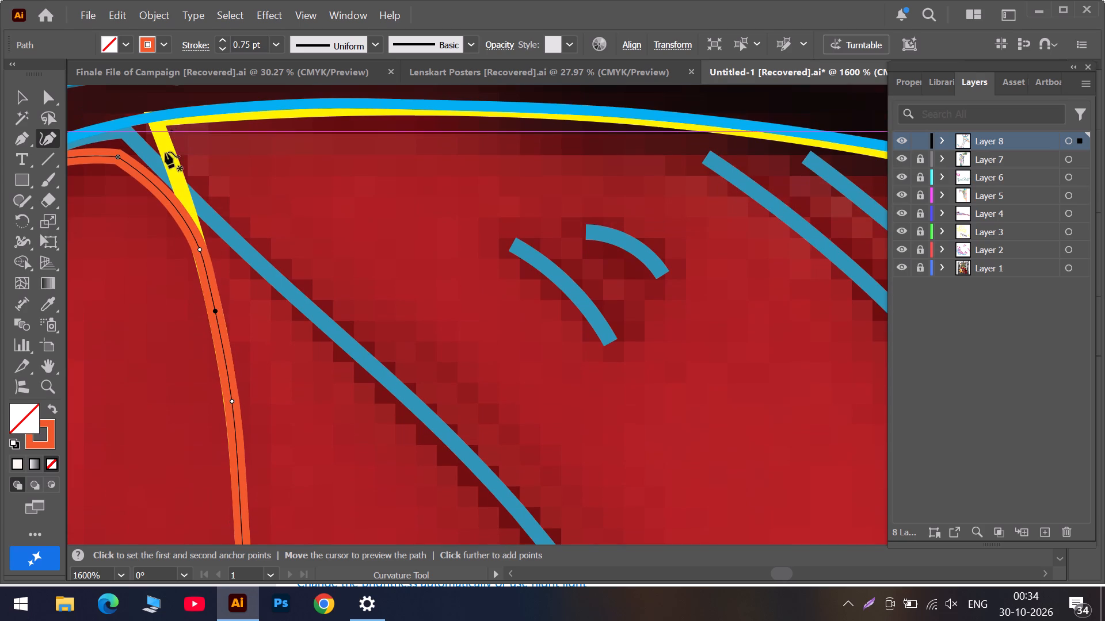
left_click_drag(118, 158, 144, 129)
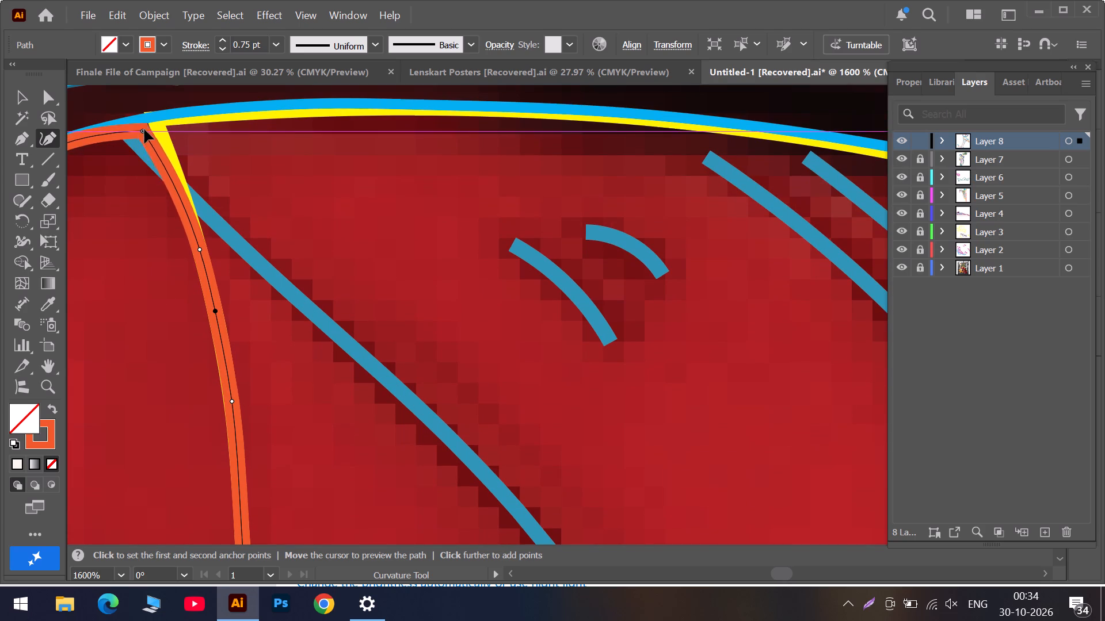
left_click_drag(144, 129, 158, 122)
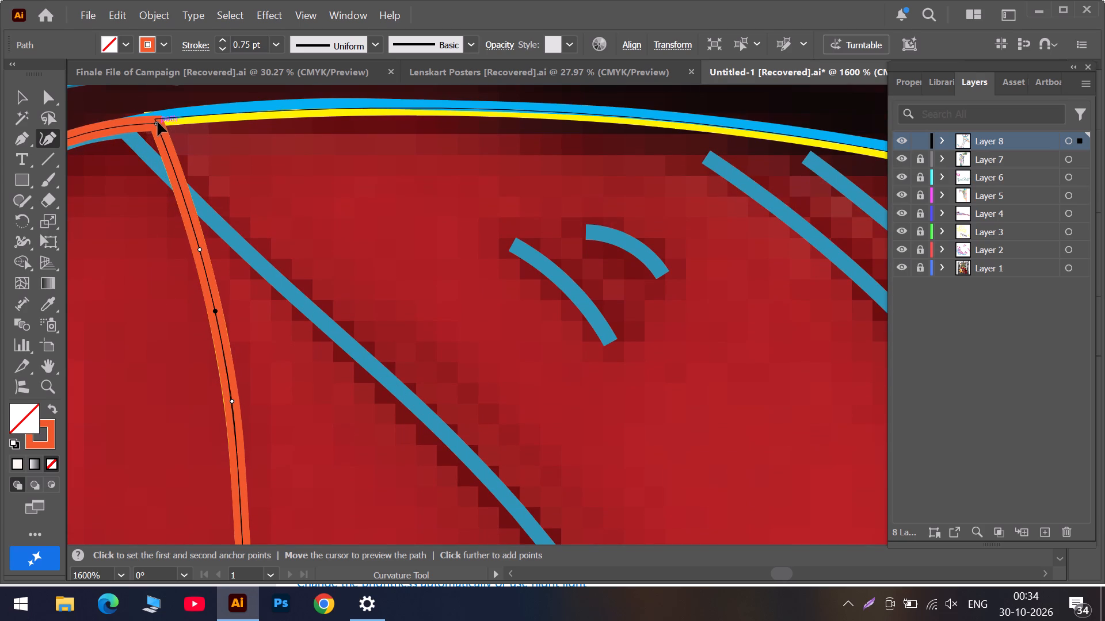
left_click_drag(158, 122, 157, 120)
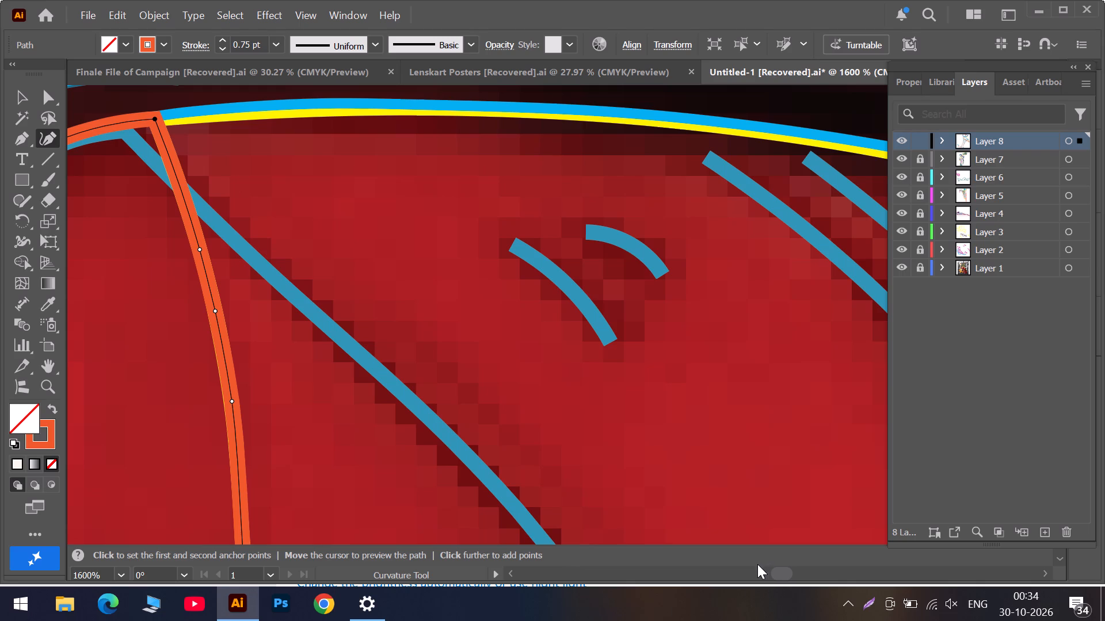
Fit the orange arch beside the top corner to the light blue outline by adding one anchor and shifting its lower neighbour.
left_click(754, 568)
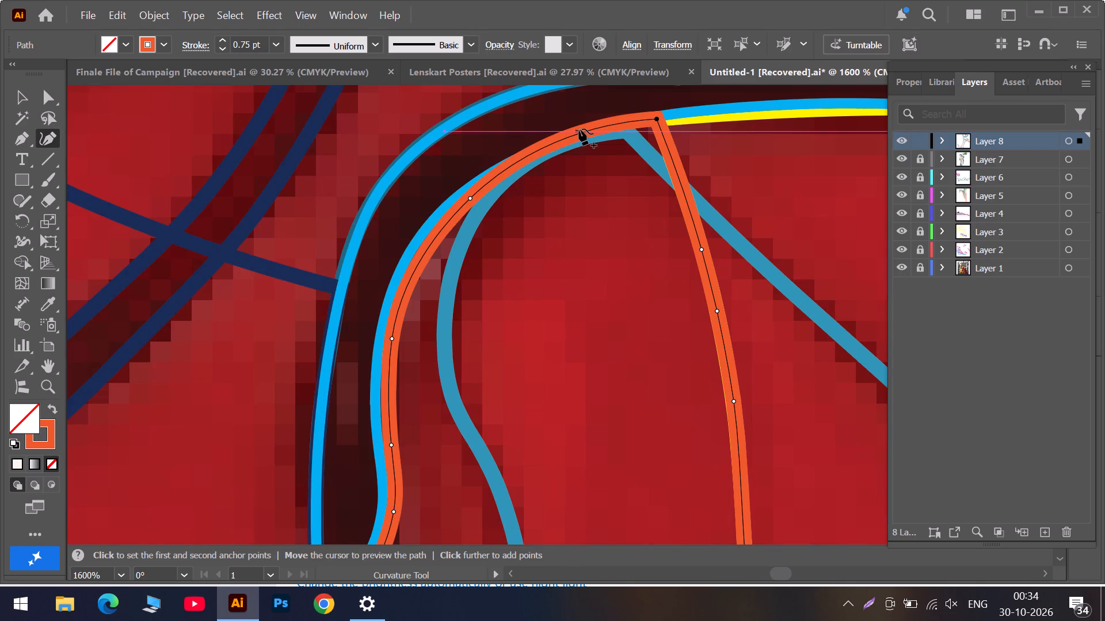
left_click_drag(582, 131, 567, 143)
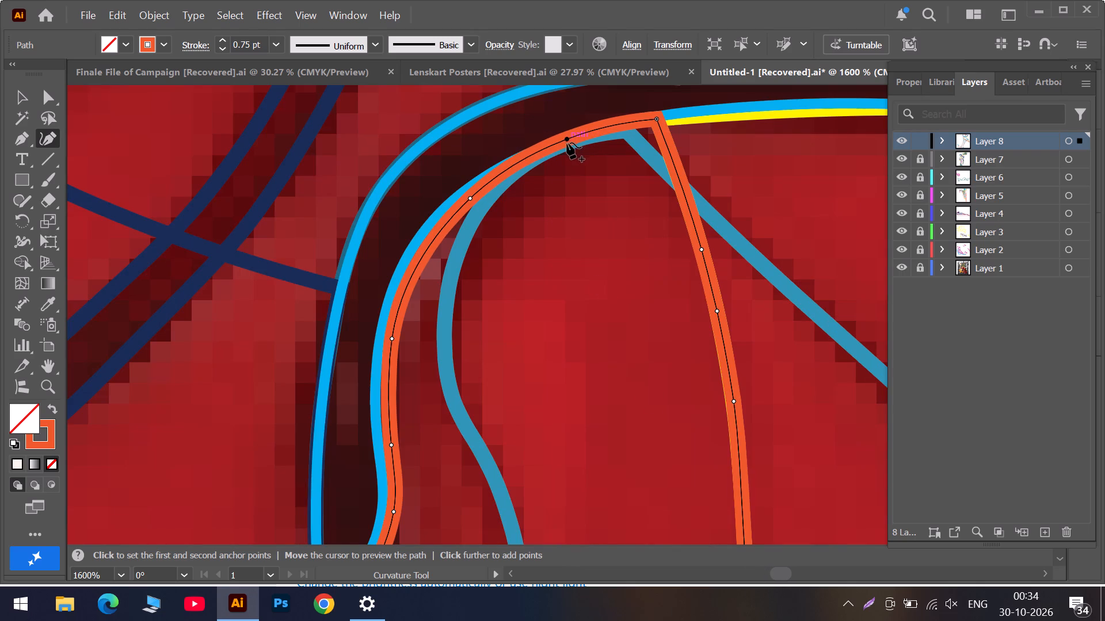
left_click_drag(567, 143, 560, 147)
scroll(473, 195, "down", 2)
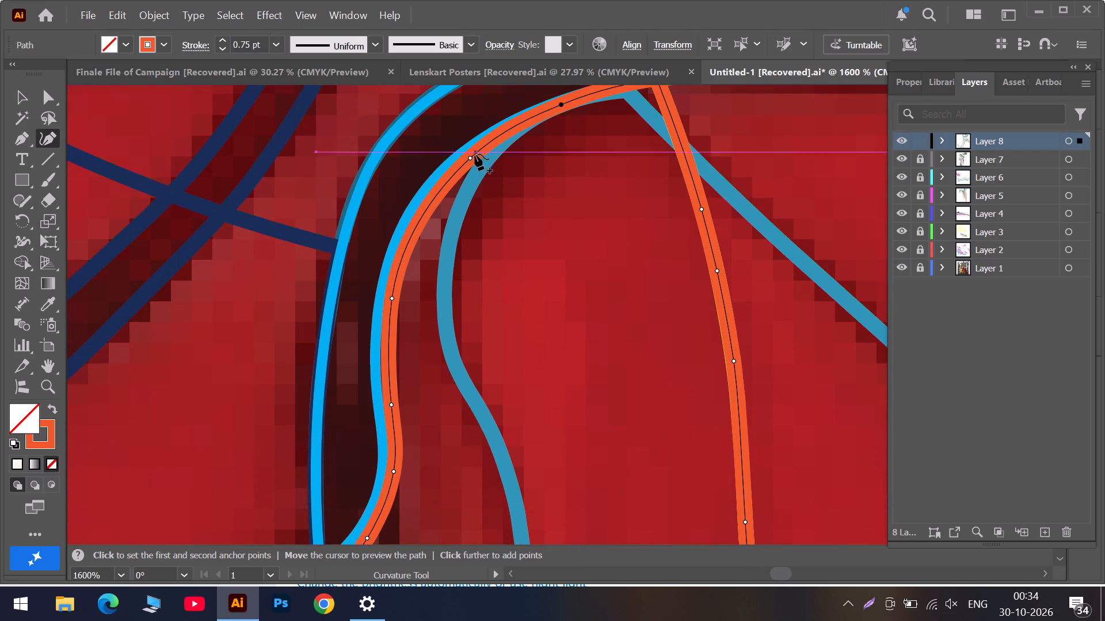
left_click_drag(470, 158, 458, 161)
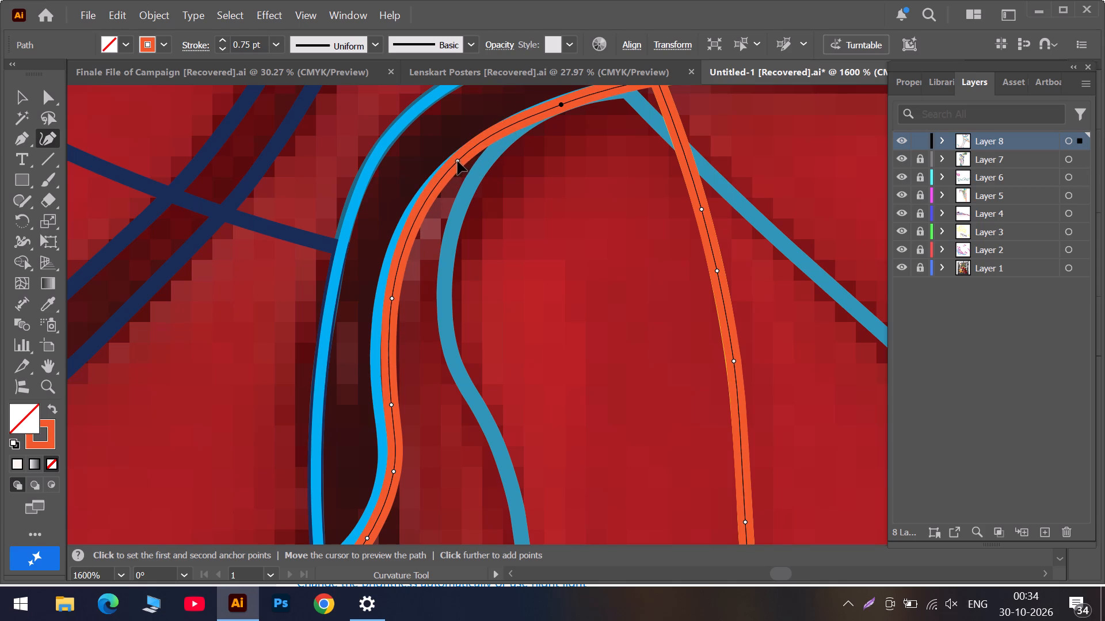
left_click_drag(458, 161, 454, 164)
scroll(575, 114, "up", 4)
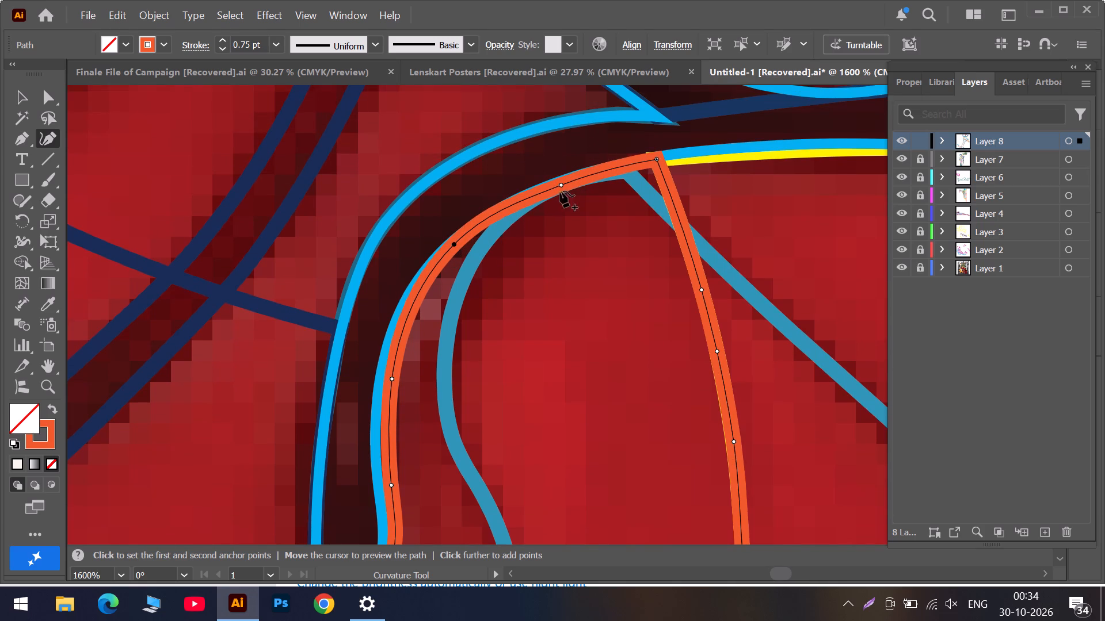
left_click(562, 186)
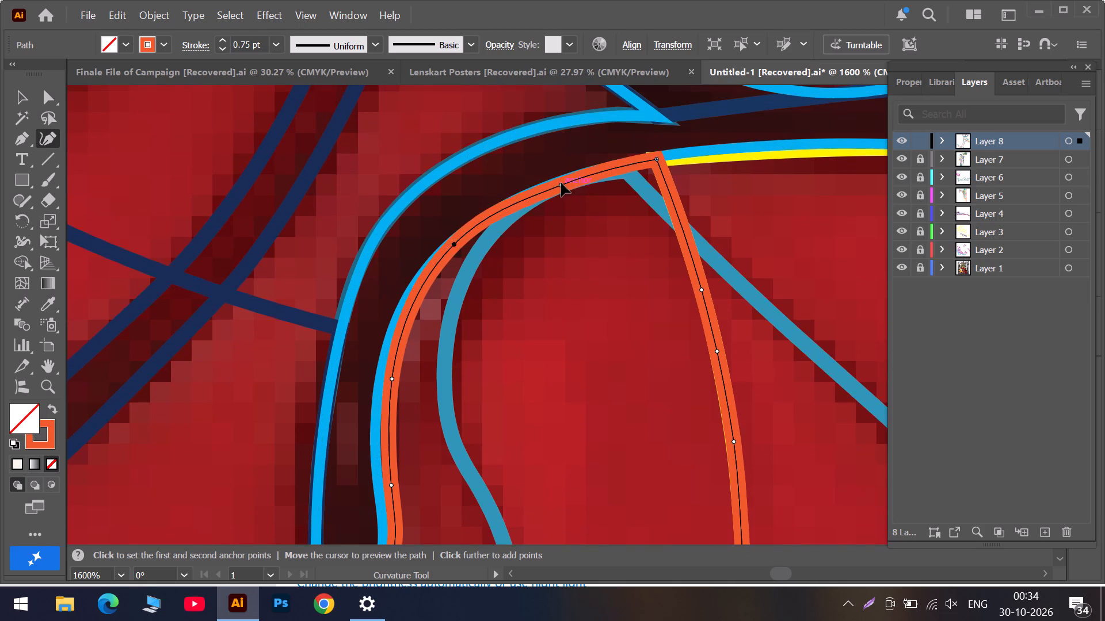
left_click_drag(558, 183, 560, 183)
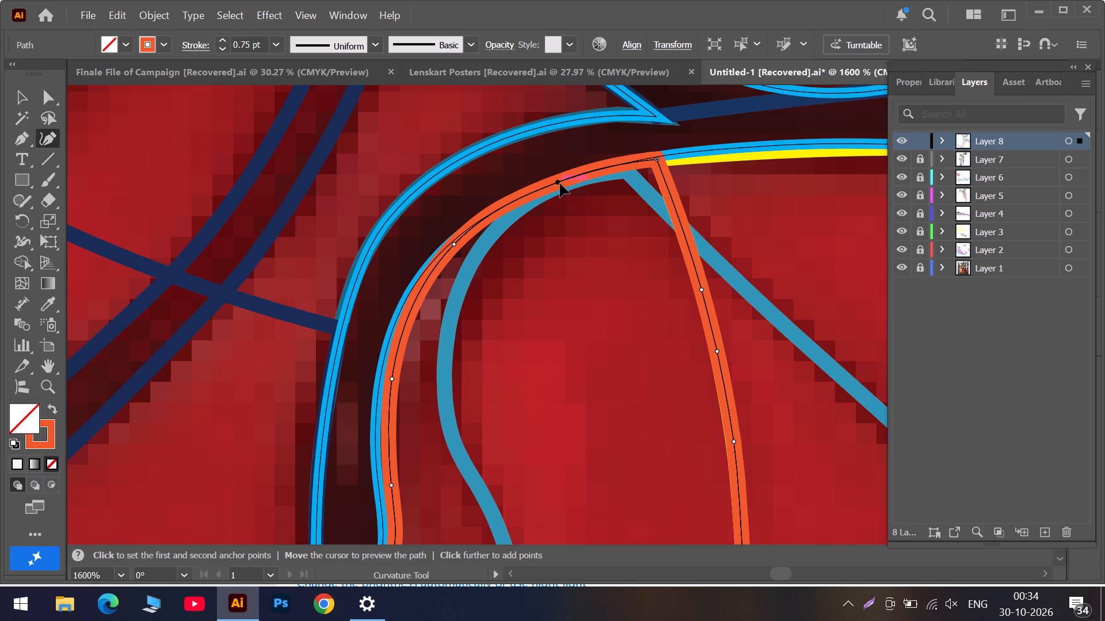
left_click_drag(560, 183, 566, 181)
Shift the two anchors farther down the orange arch so its bend follows the light blue outline.
scroll(479, 227, "down", 6)
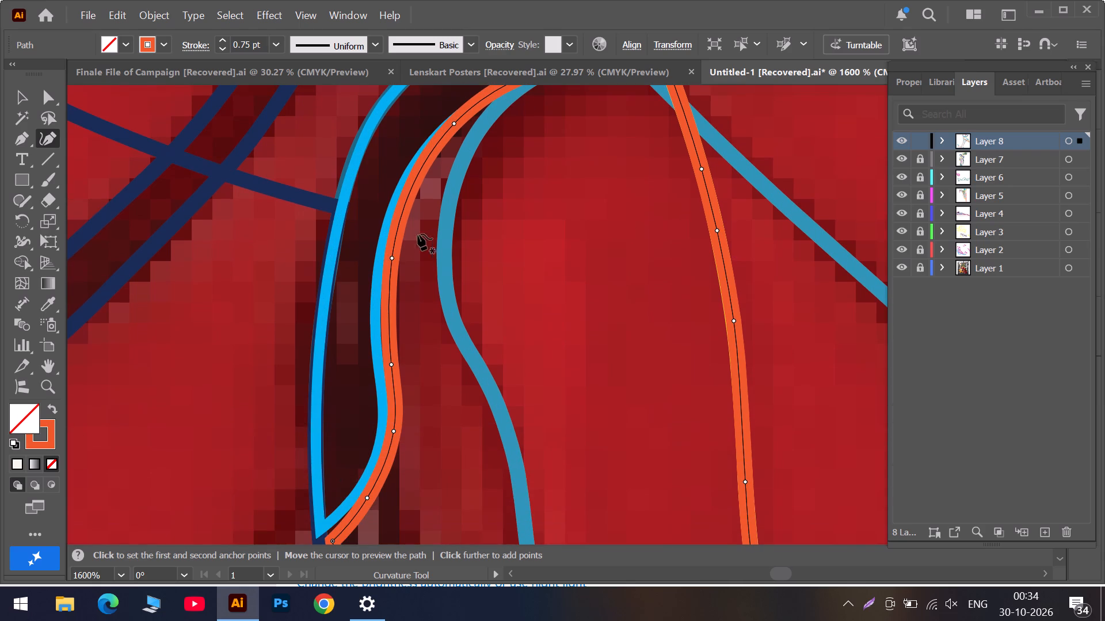
left_click_drag(393, 257, 386, 261)
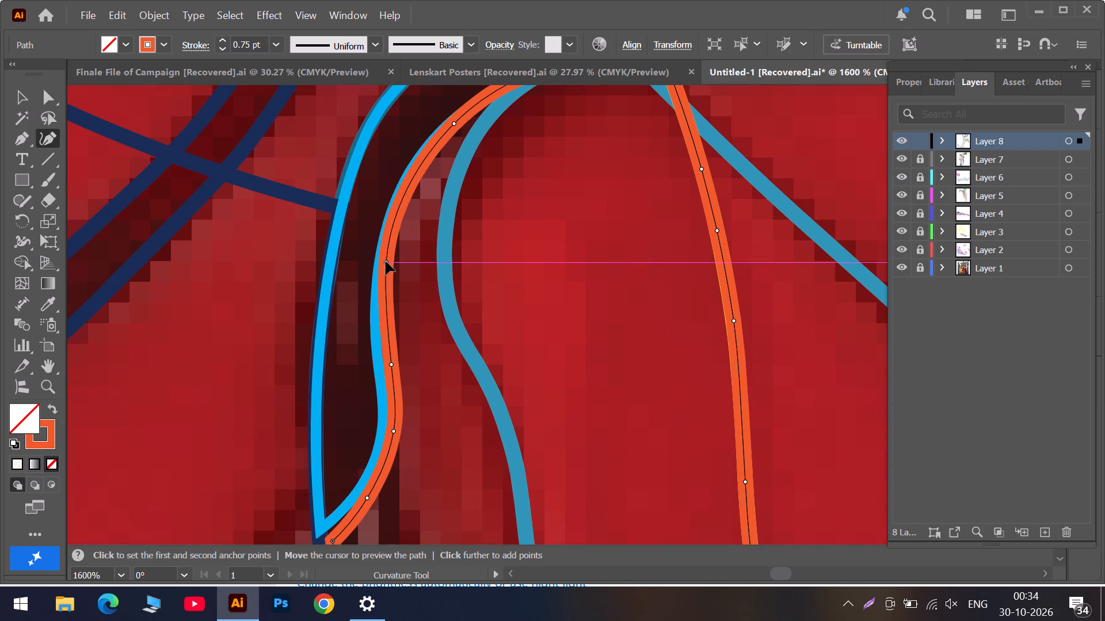
left_click_drag(386, 261, 382, 264)
scroll(439, 133, "up", 3)
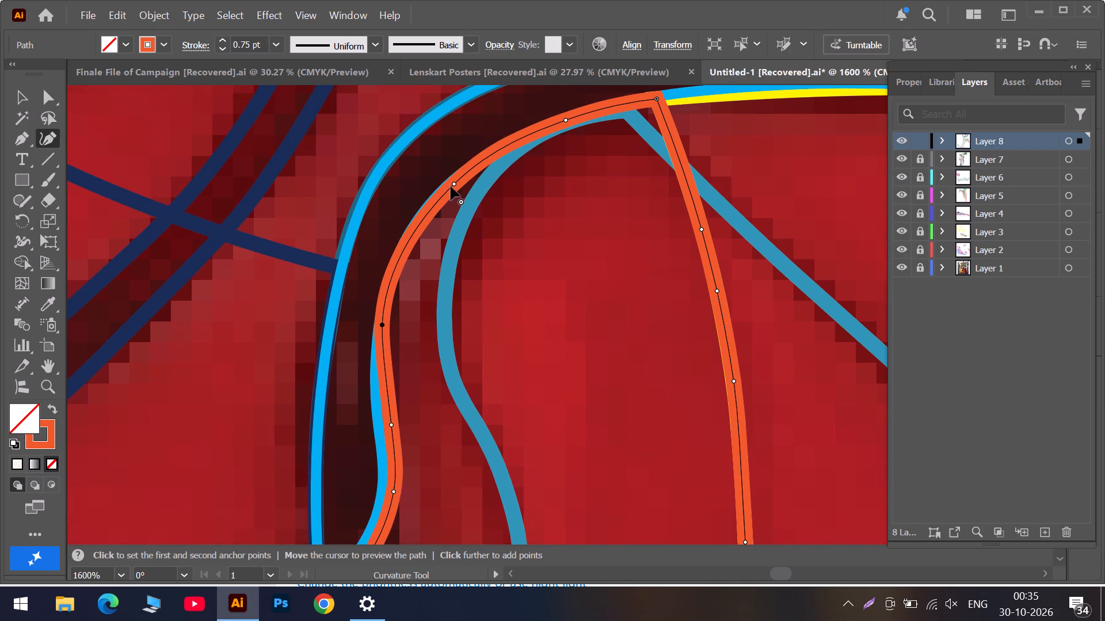
left_click_drag(454, 183, 447, 191)
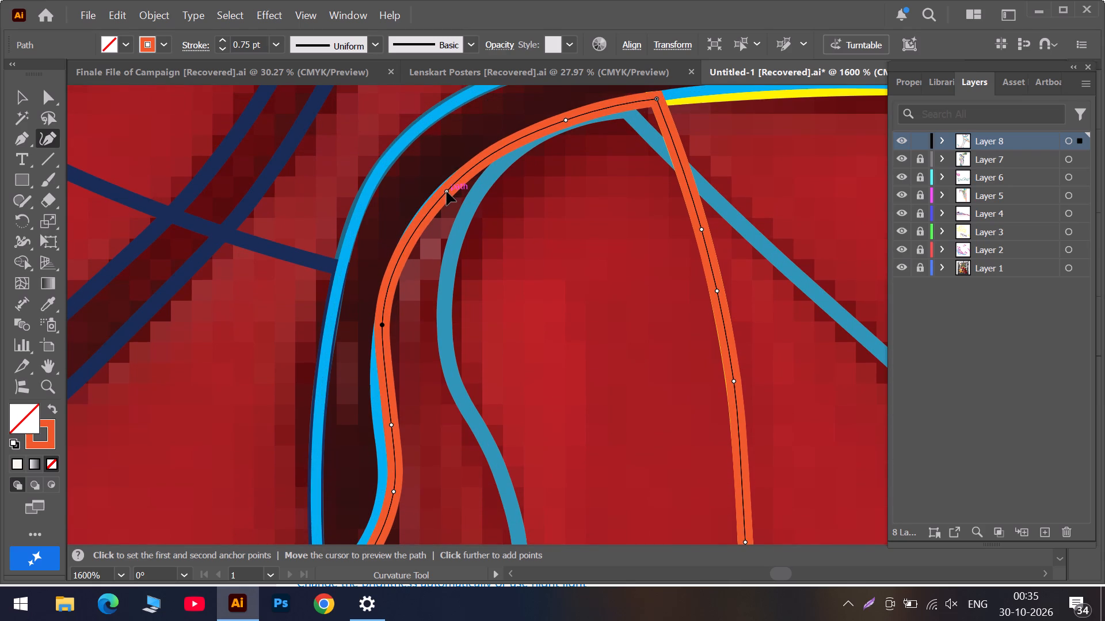
left_click_drag(447, 191, 429, 208)
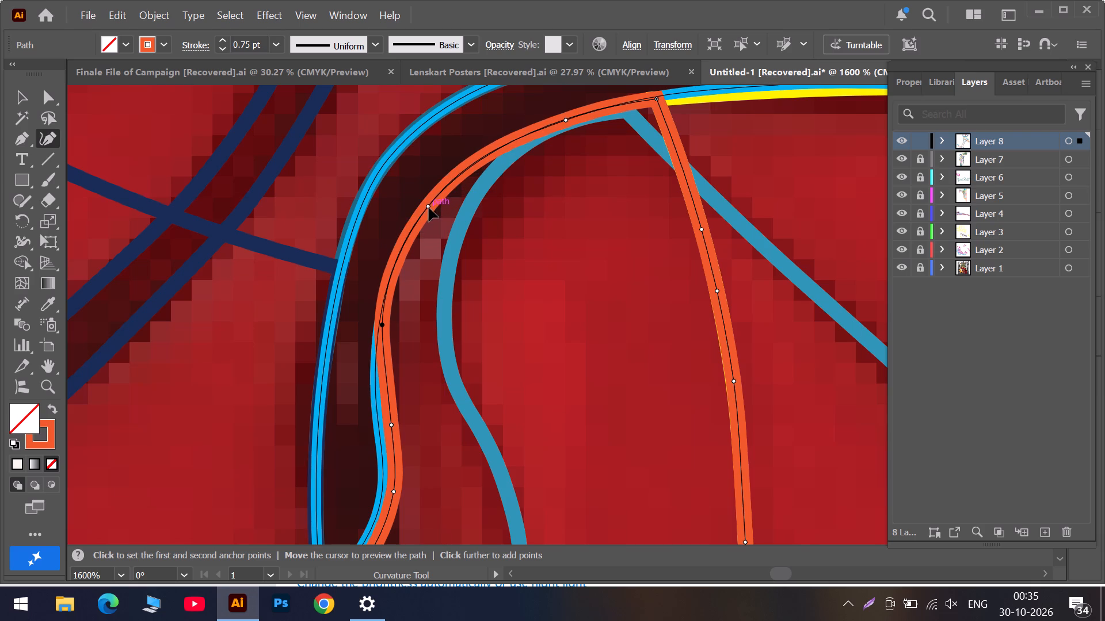
left_click_drag(429, 208, 429, 208)
Move the orange corner anchor at the bottom of the arch's wavy side onto the light blue outline's pointed tip.
scroll(429, 208, "down", 7)
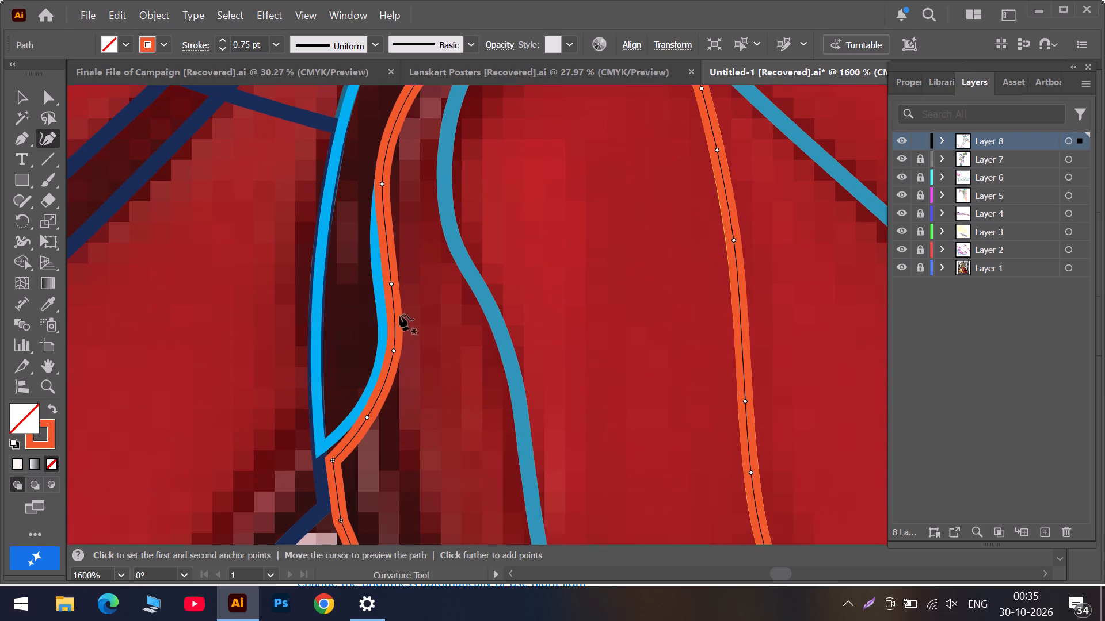
left_click_drag(333, 461, 323, 459)
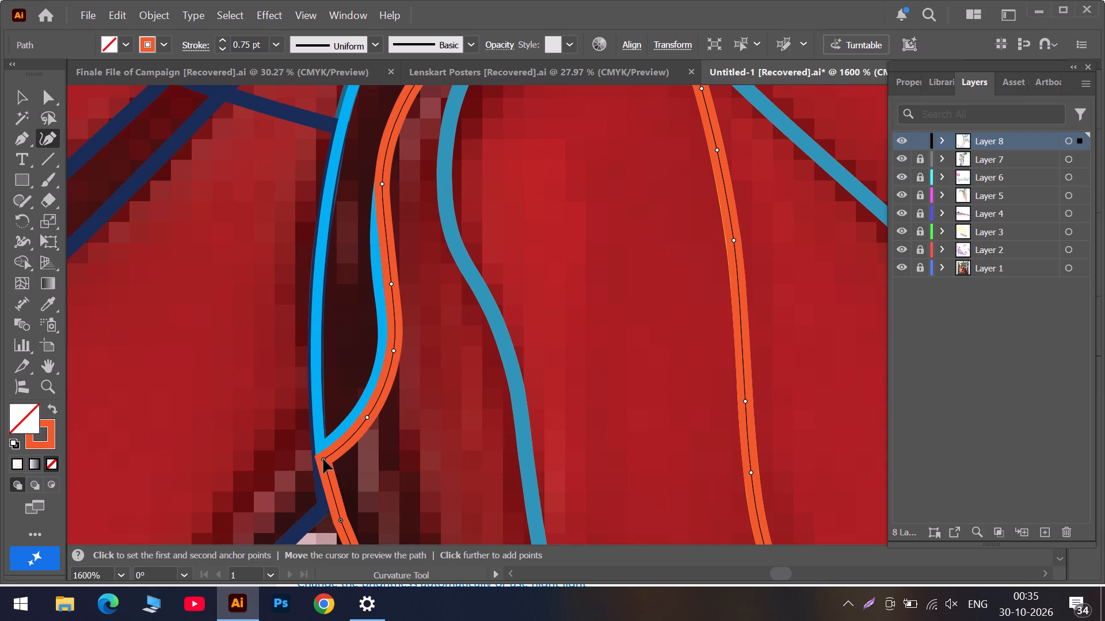
left_click_drag(323, 459, 322, 450)
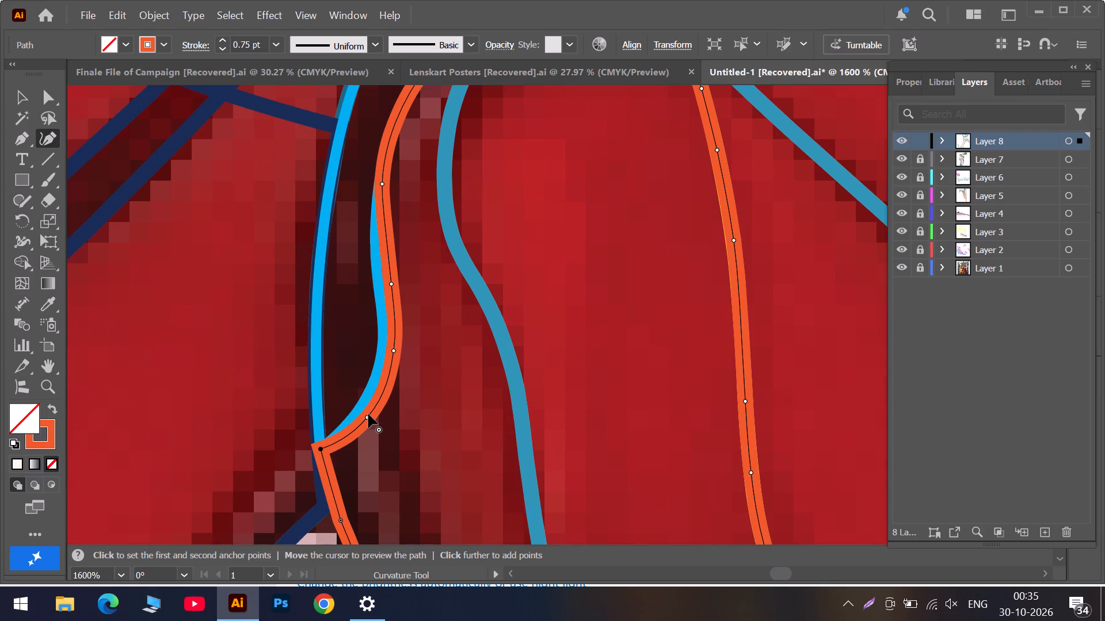
Reshape the orange S-curve above that pointed tip along the light blue outline by moving two anchors, deleting one and adding one.
left_click_drag(368, 416, 361, 409)
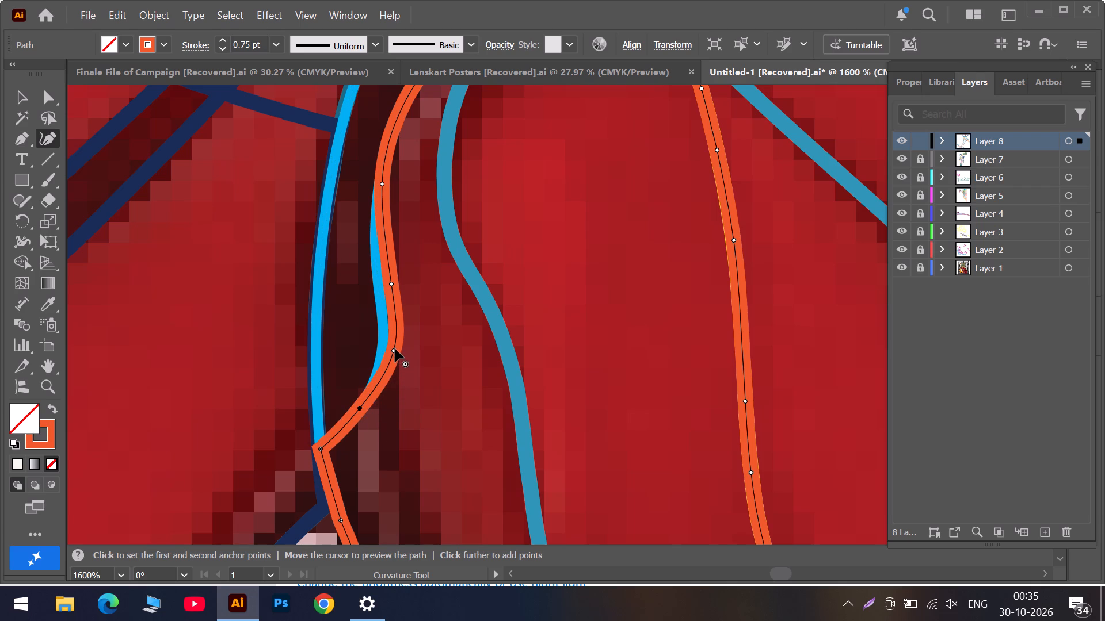
left_click(395, 348)
key("Delete")
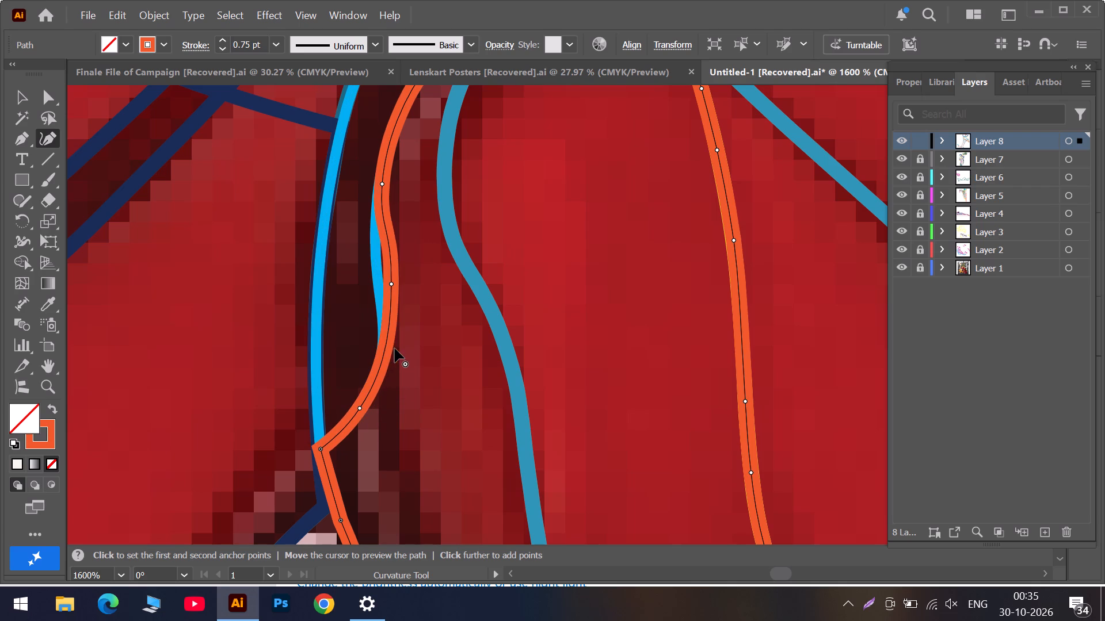
left_click_drag(393, 282, 385, 321)
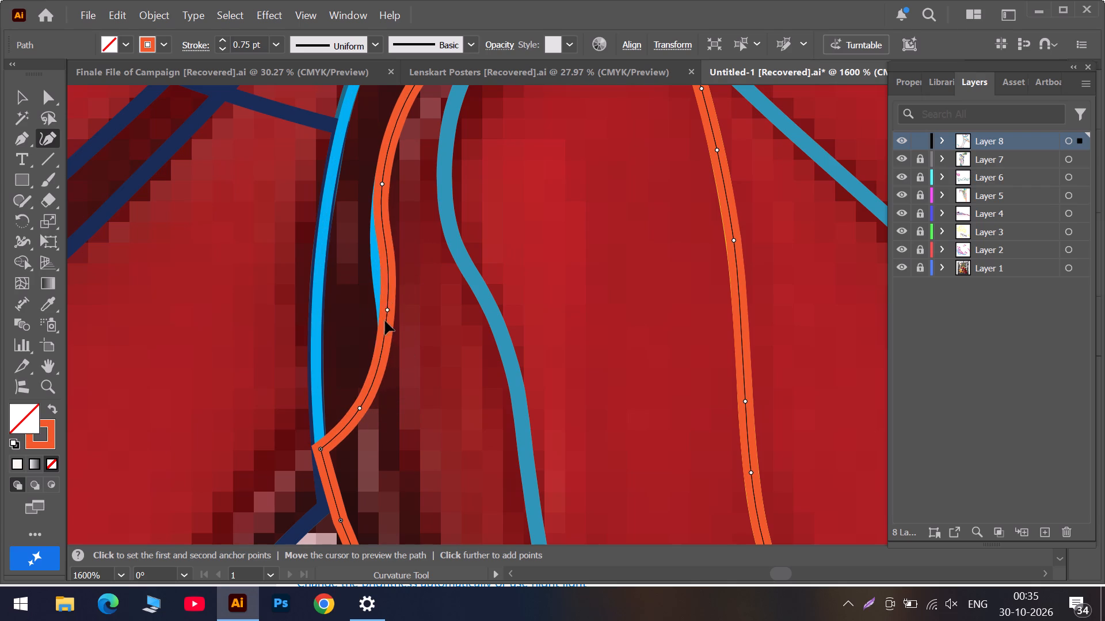
left_click_drag(385, 321, 380, 357)
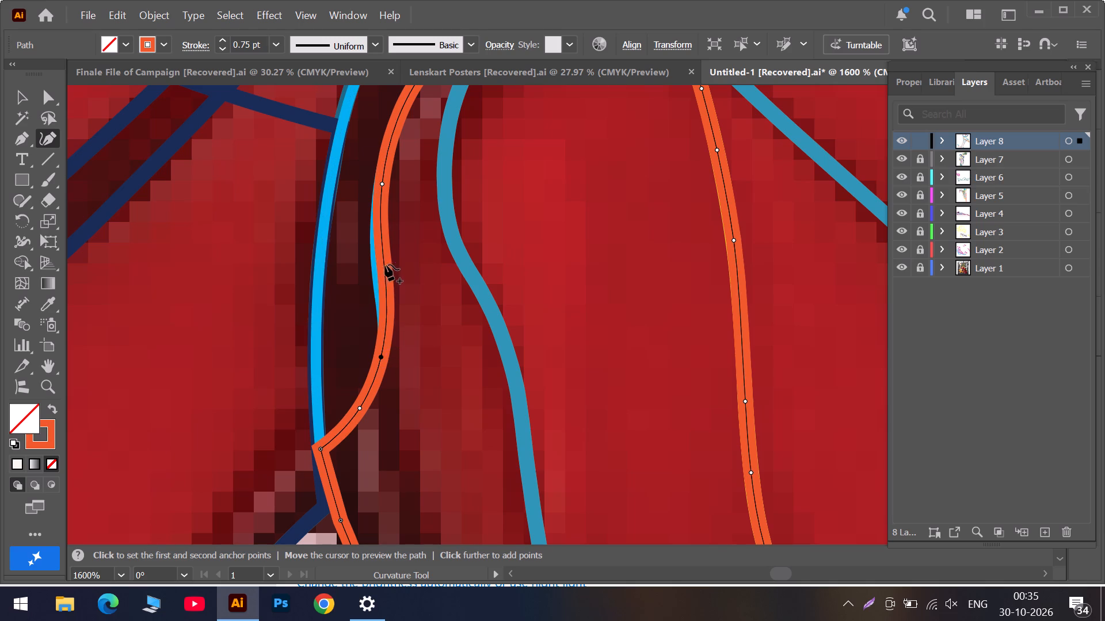
left_click_drag(386, 264, 376, 266)
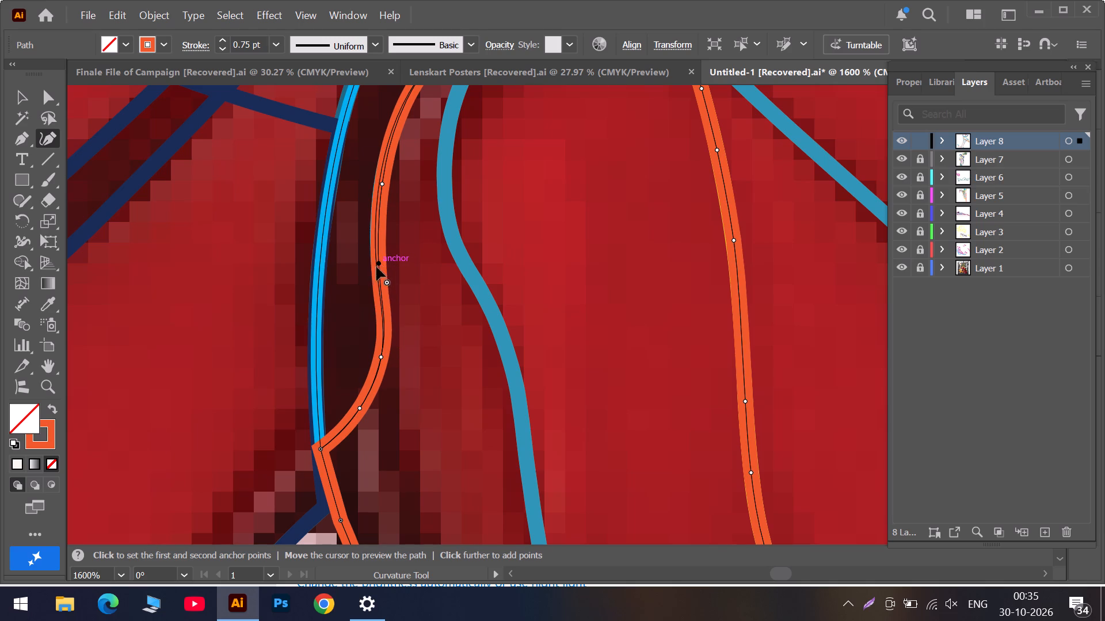
Replace the orange anchor just below the pointed tip with a new one placed on the dark blue line's junction.
scroll(393, 338, "down", 7)
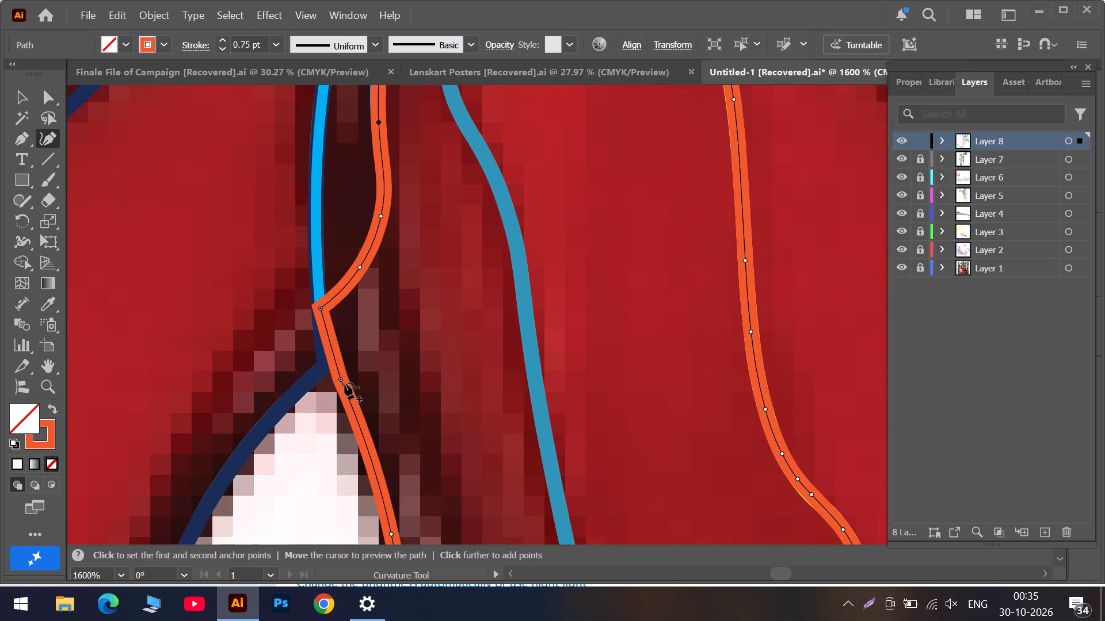
left_click(341, 379)
key("Delete")
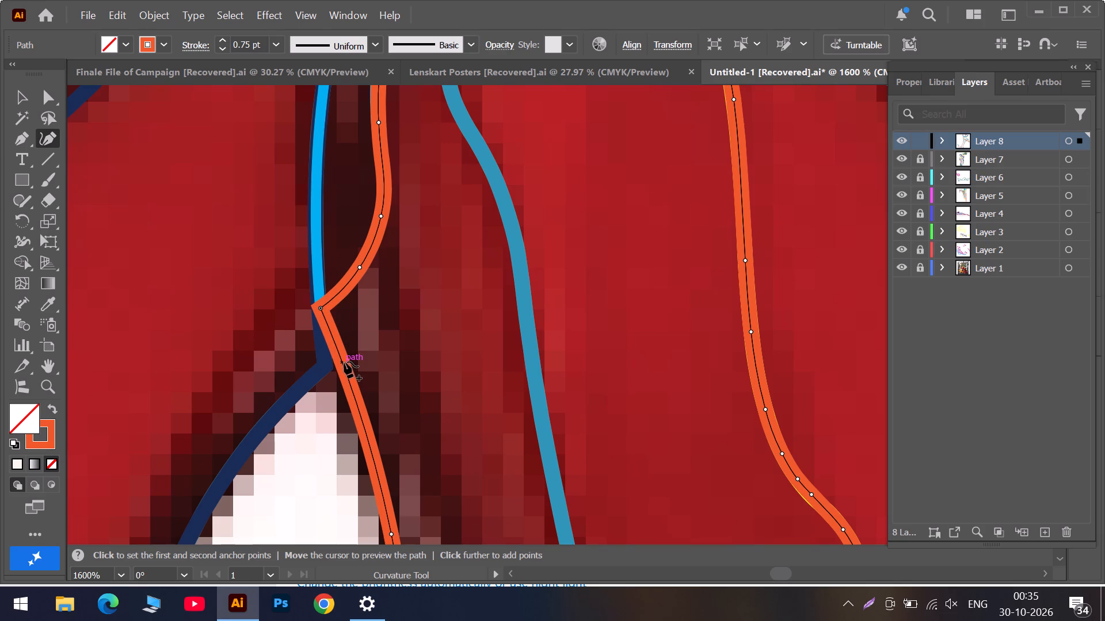
left_click_drag(342, 362, 330, 361)
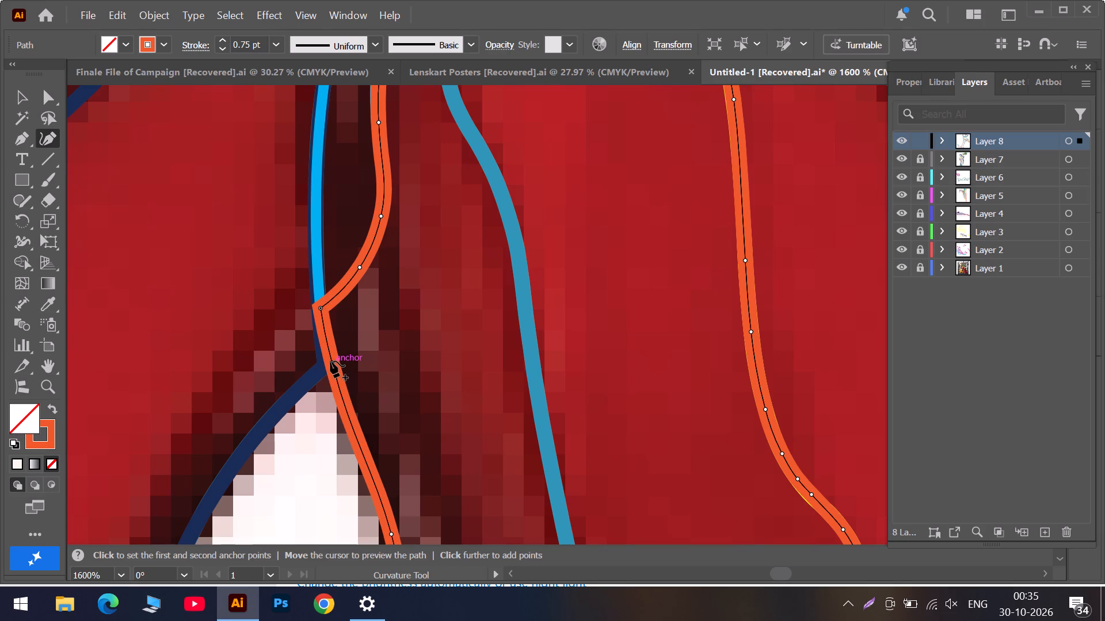
left_click_drag(330, 361, 327, 359)
Convert the orange anchor beside the white shape's lower edge to a corner and move it onto the light blue peak.
scroll(343, 373, "down", 4)
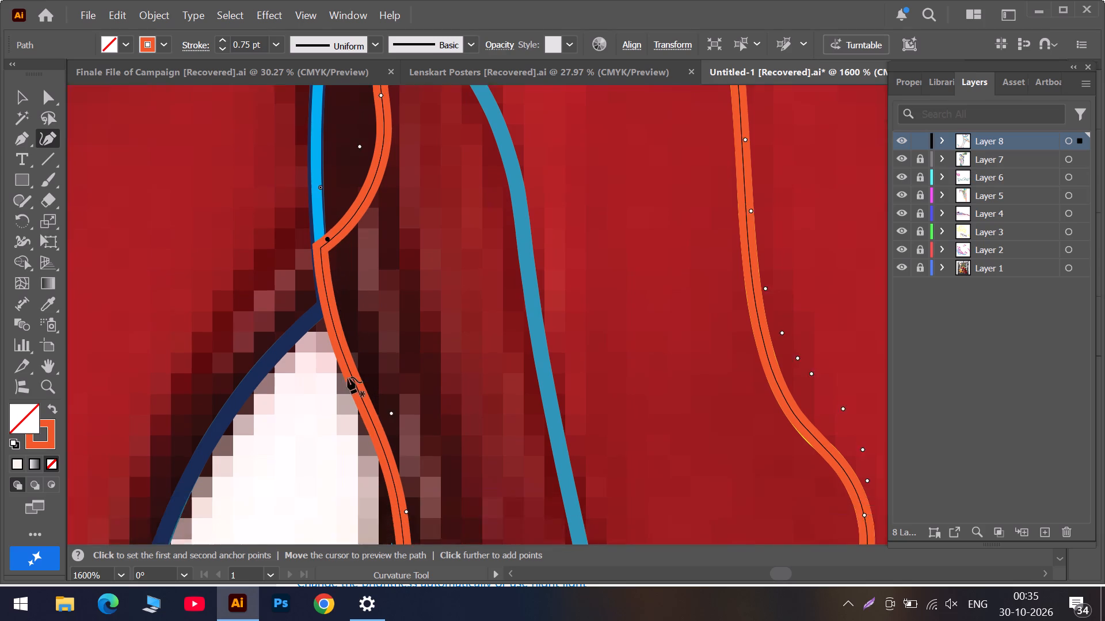
scroll(348, 377, "down", 3)
scroll(416, 411, "down", 7)
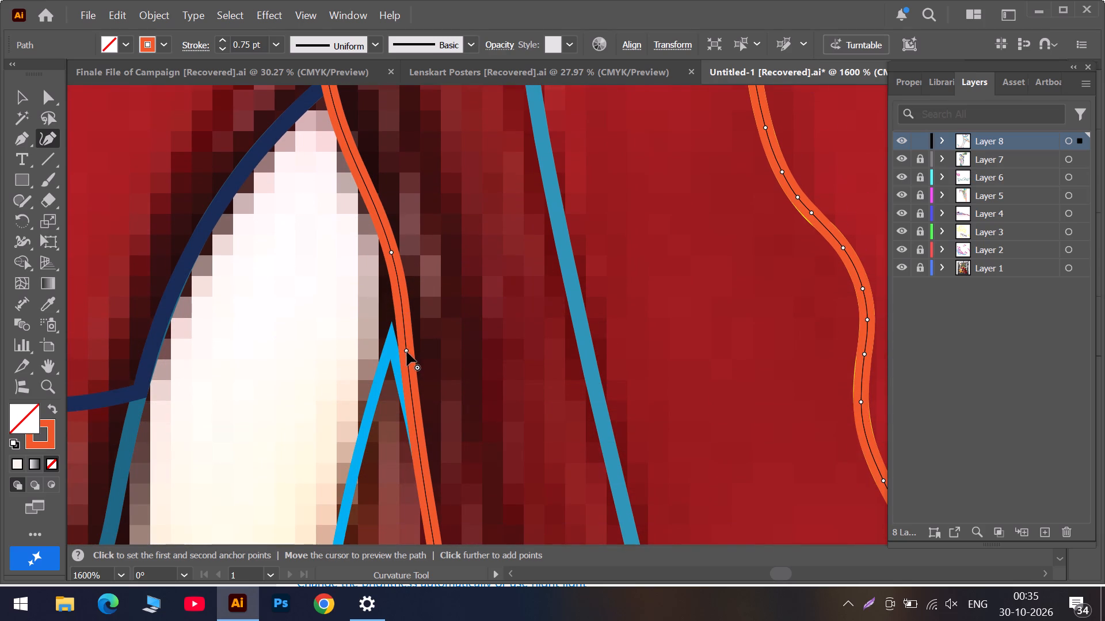
double_click(407, 352)
left_click_drag(407, 352, 394, 333)
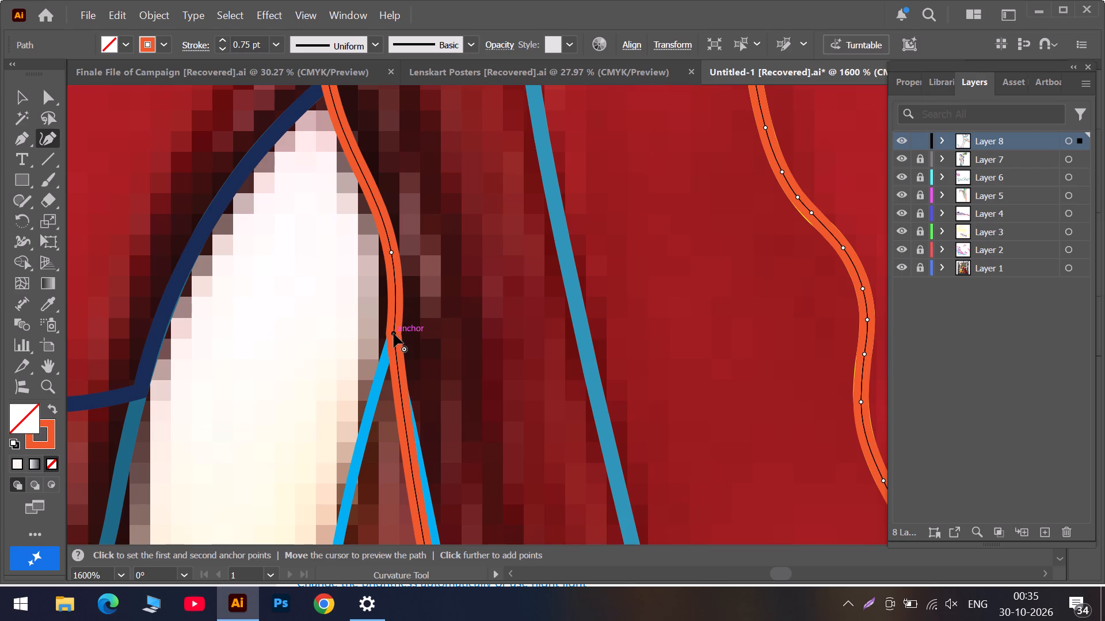
Seat the orange corner anchor beside the white shape precisely on the light blue outline's peak.
double_click(394, 333)
double_click(394, 333)
left_click_drag(394, 333, 391, 338)
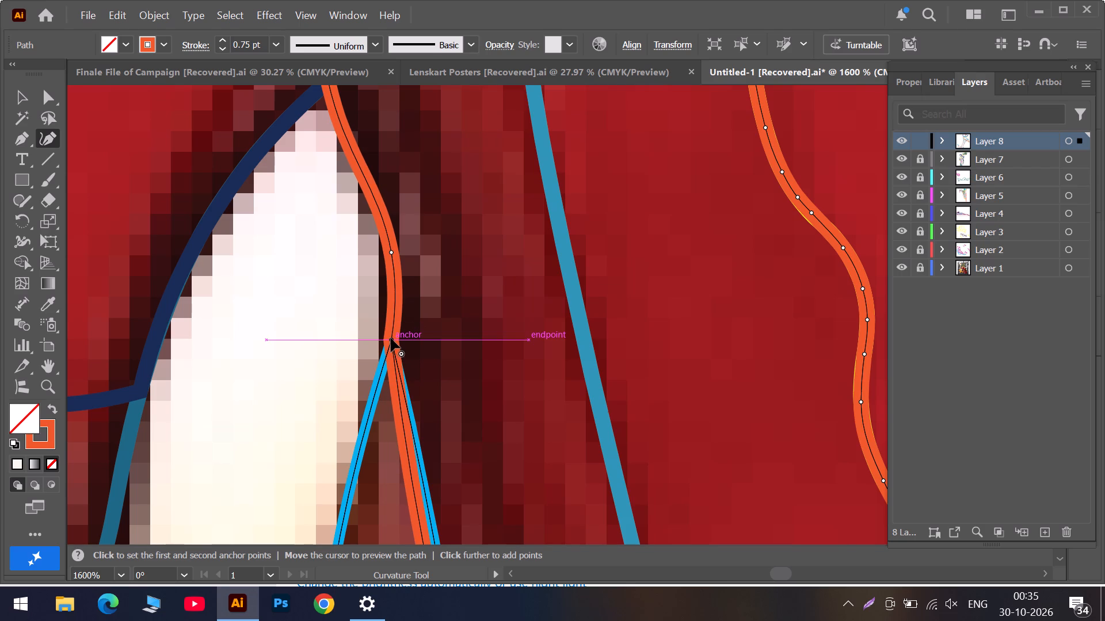
Fit the orange path to the light blue line descending from the peak by adding two anchors and moving two existing ones.
scroll(399, 352, "down", 7)
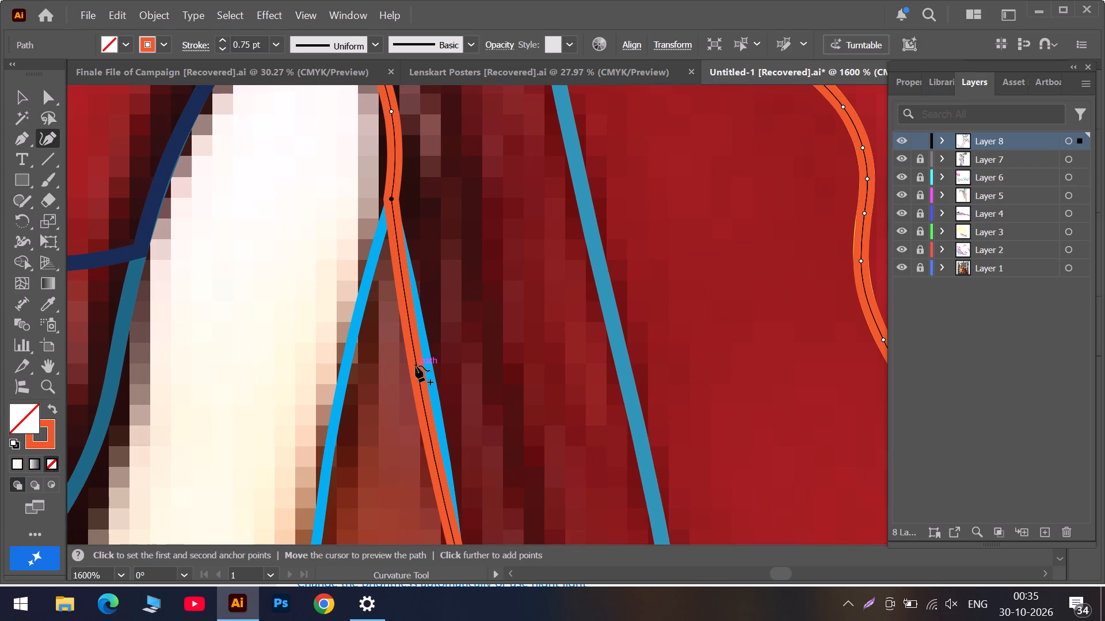
left_click_drag(416, 366, 426, 359)
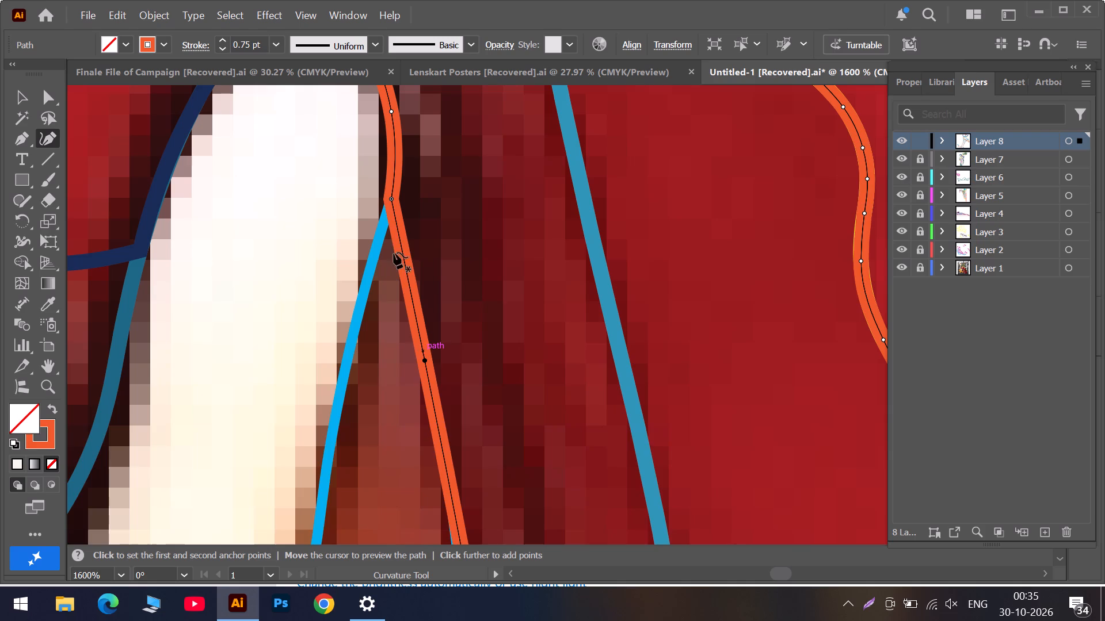
scroll(393, 236, "up", 7)
scroll(407, 229, "down", 15)
scroll(438, 288, "down", 8)
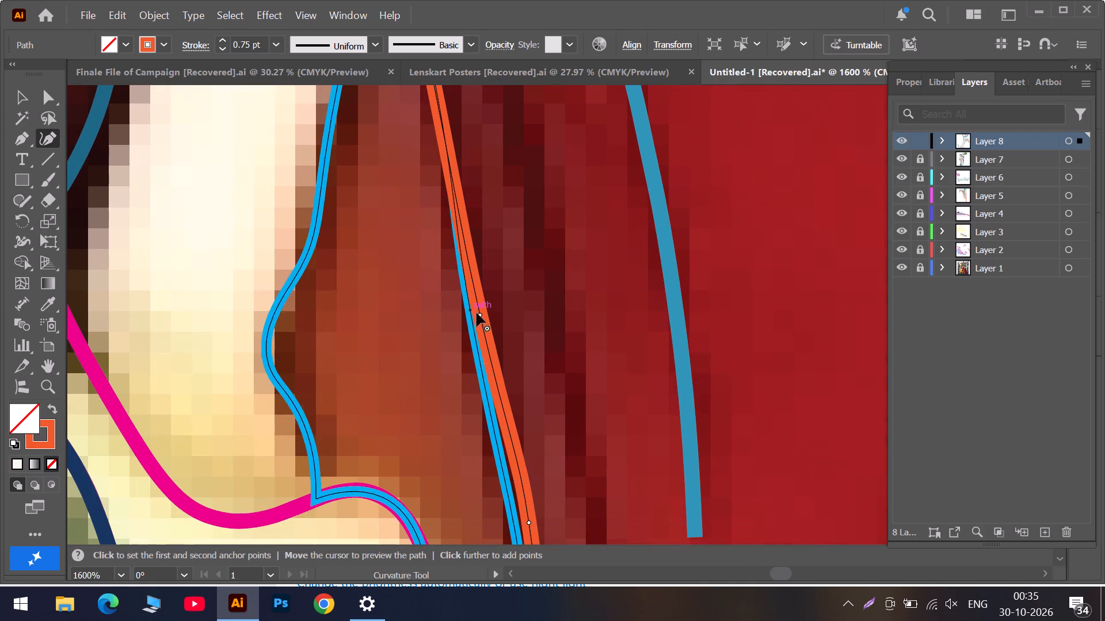
left_click_drag(480, 314, 475, 324)
left_click(445, 164)
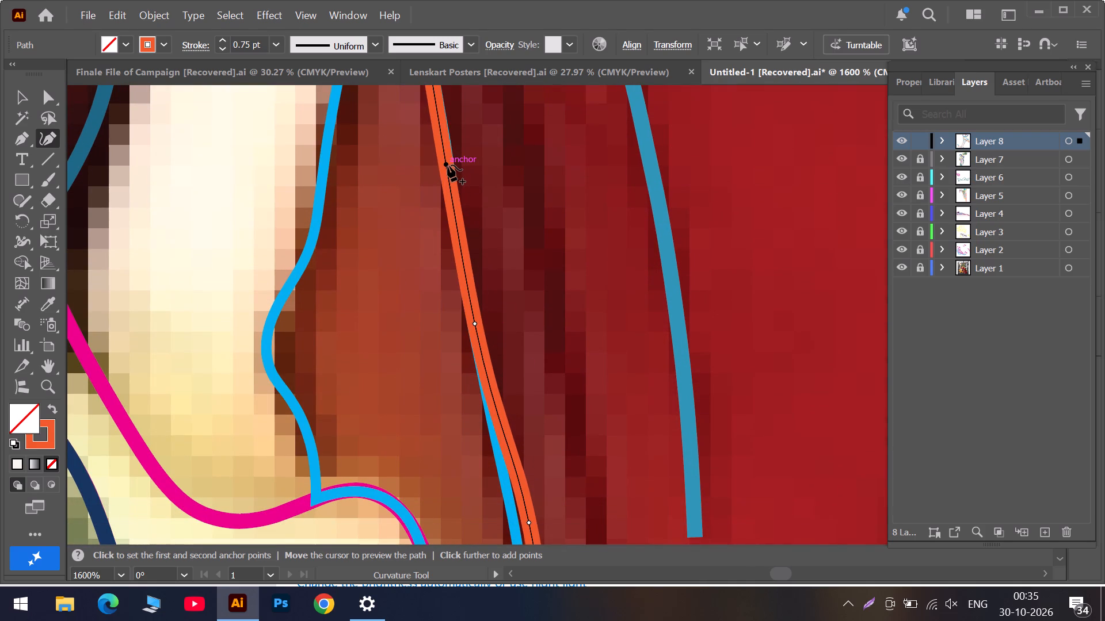
scroll(479, 268, "down", 7)
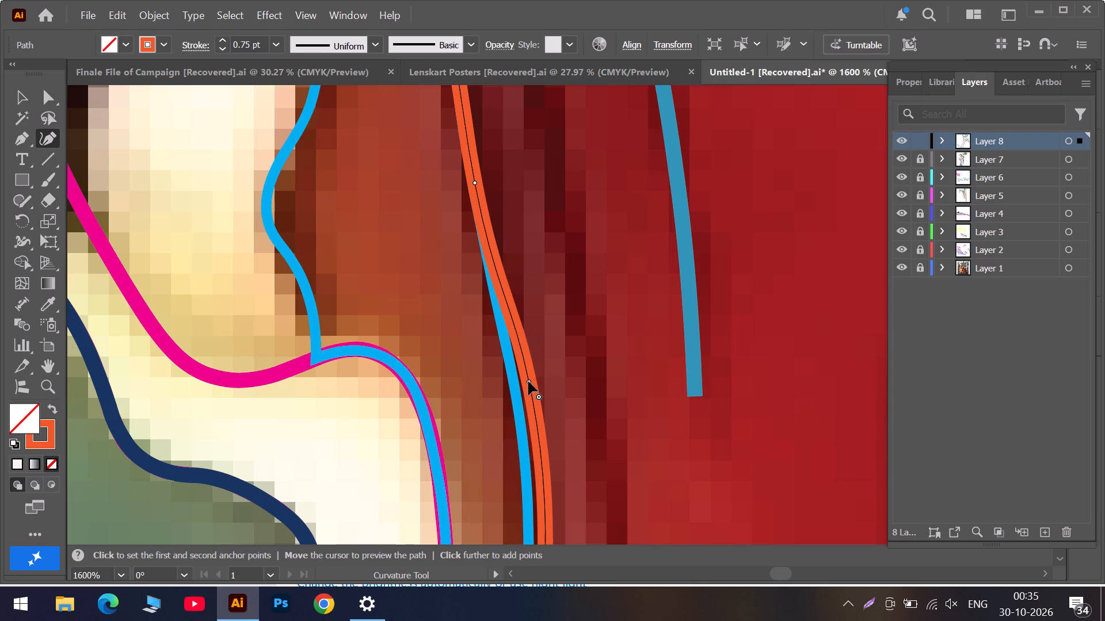
left_click_drag(528, 381, 516, 387)
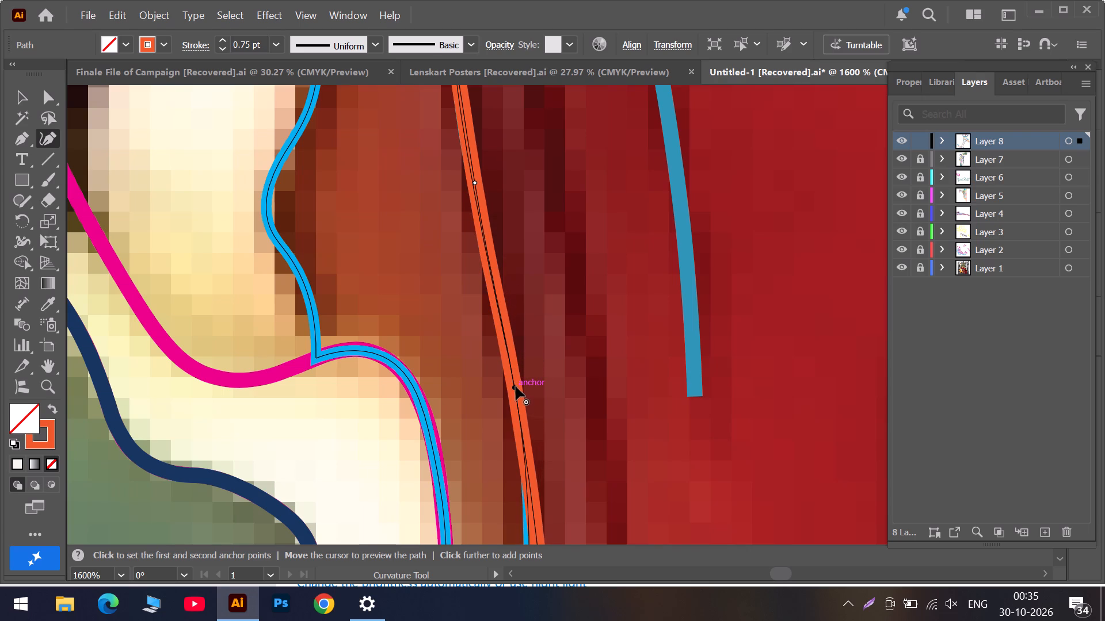
Move the orange corner anchor at the bottom of that line onto the junction of the light blue and magenta outlines.
scroll(506, 351, "up", 7)
scroll(482, 268, "up", 6)
scroll(475, 262, "down", 14)
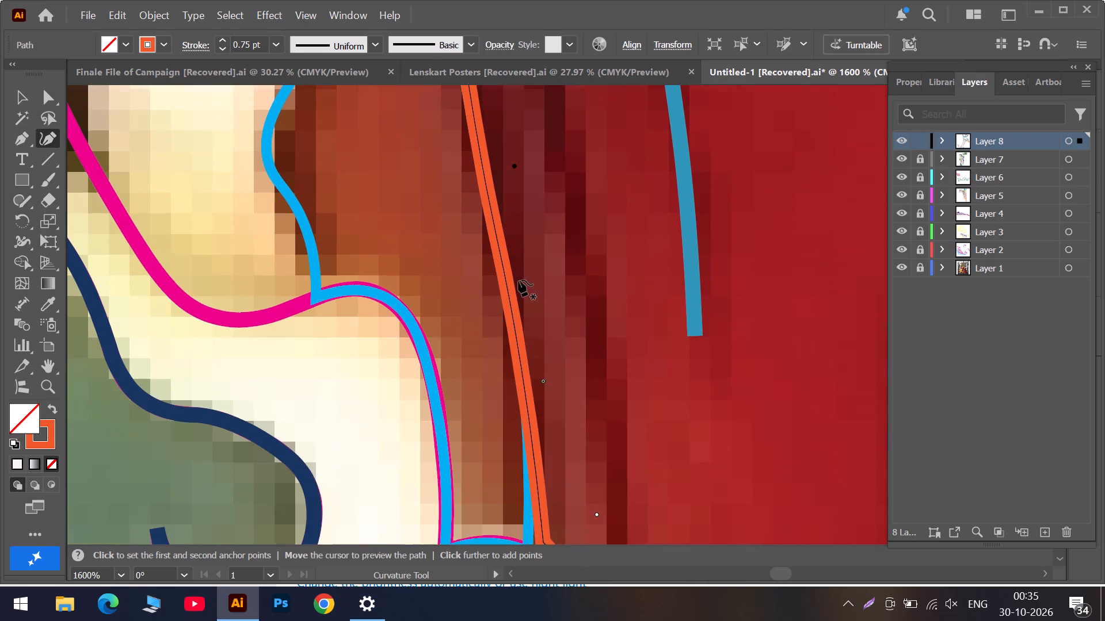
scroll(519, 280, "down", 10)
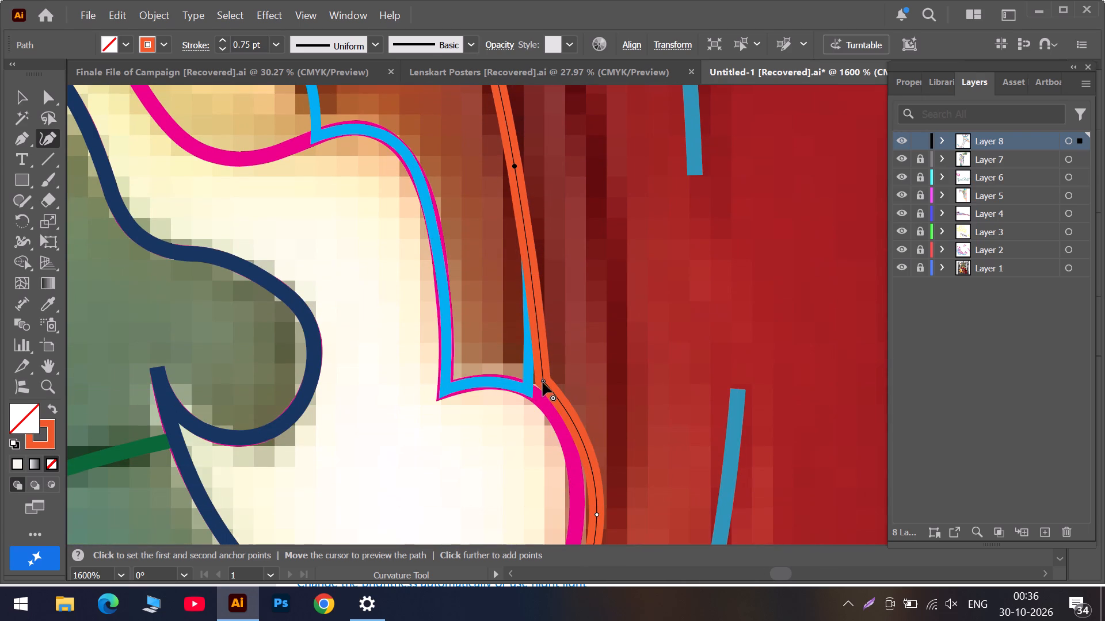
left_click_drag(543, 381, 536, 389)
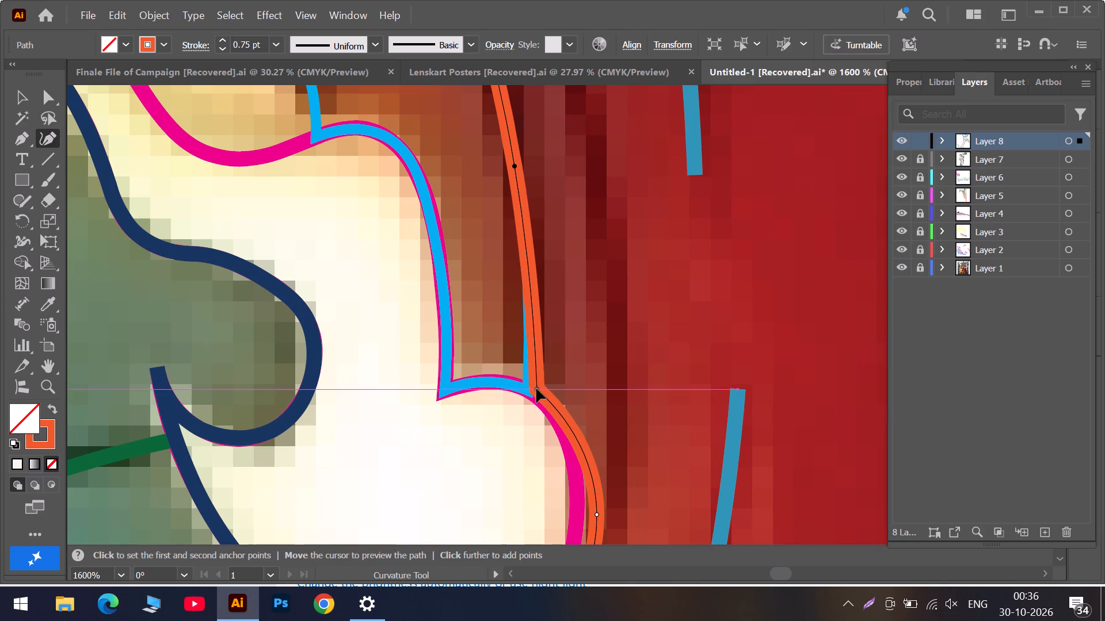
left_click_drag(536, 389, 530, 393)
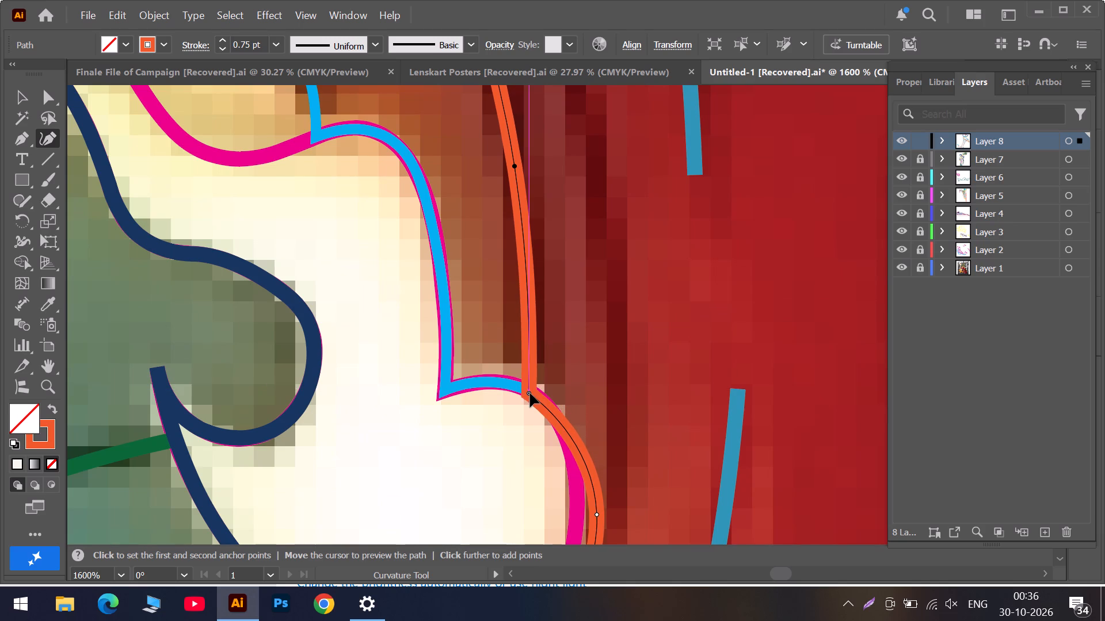
left_click_drag(530, 393, 530, 391)
Fit the orange bulge below the junction to the magenta outline by repositioning its curve anchor and lower corner and adding a mid-curve anchor.
scroll(531, 390, "down", 7)
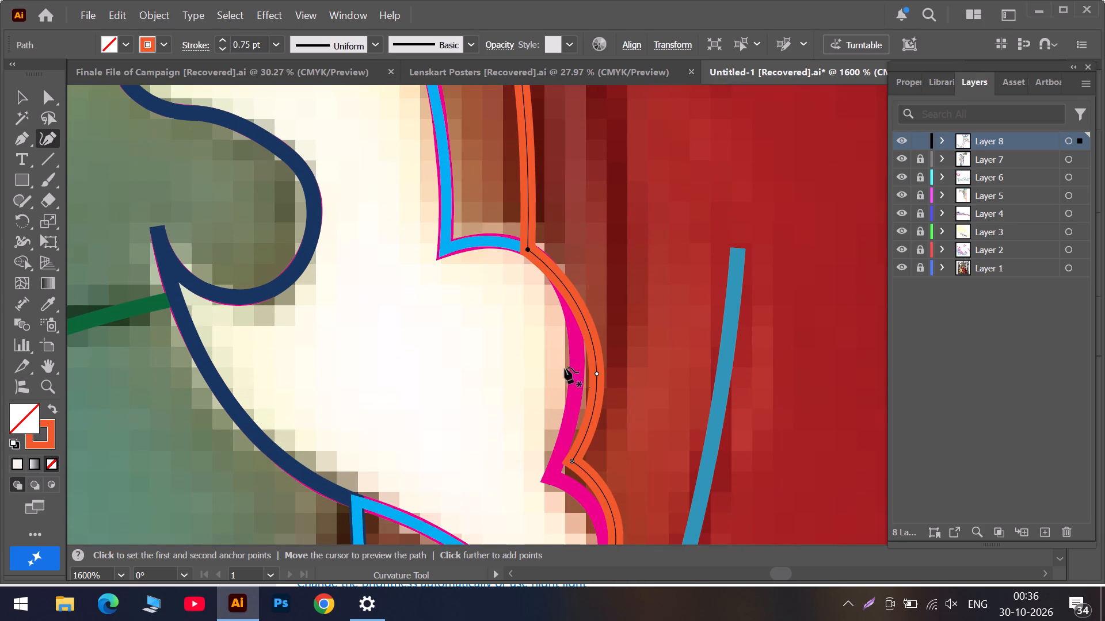
left_click_drag(596, 375, 582, 378)
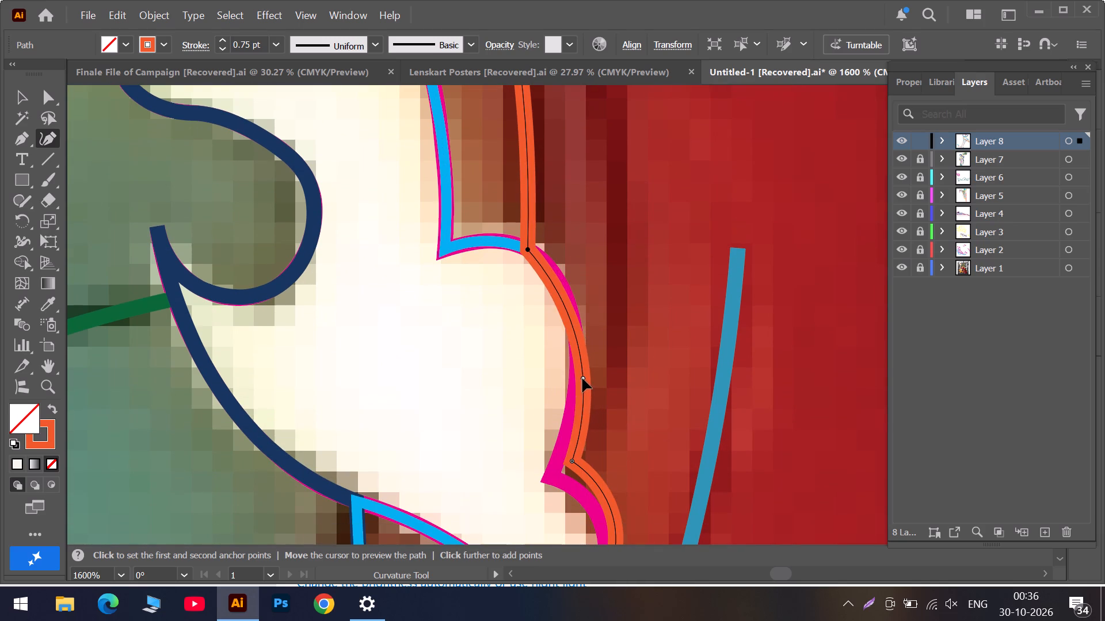
left_click_drag(582, 378, 554, 274)
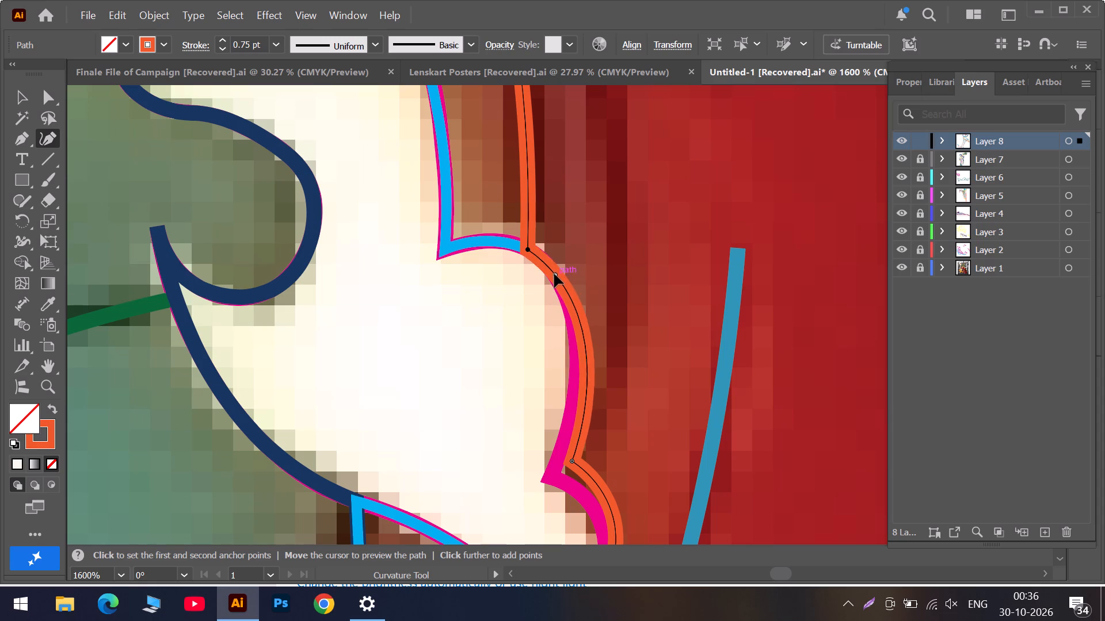
left_click_drag(554, 274, 554, 274)
scroll(578, 347, "down", 5)
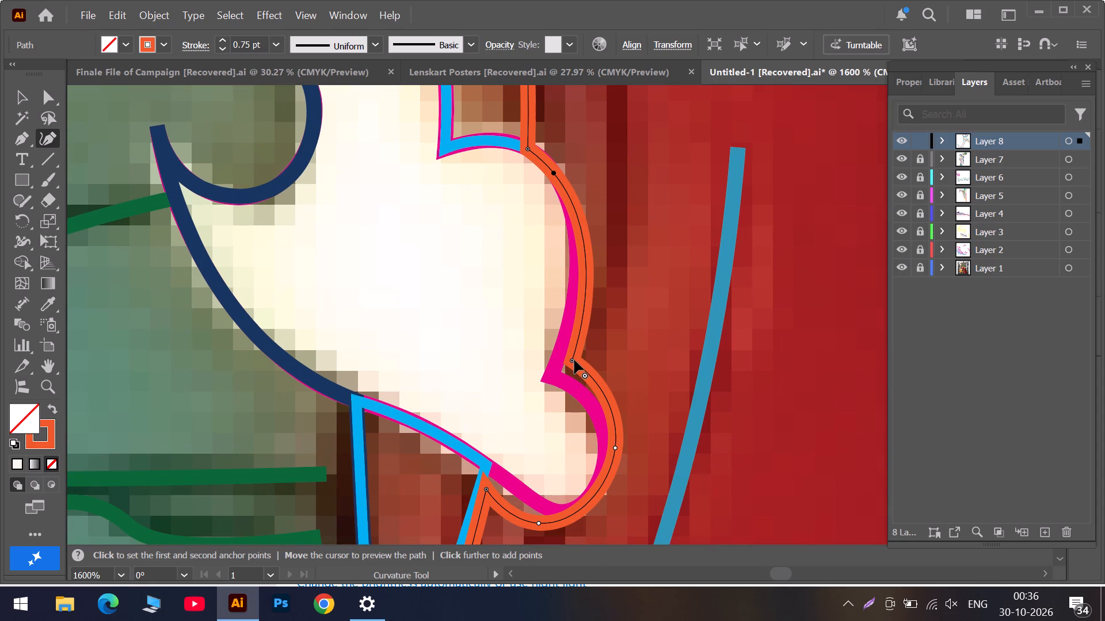
left_click_drag(572, 359, 549, 377)
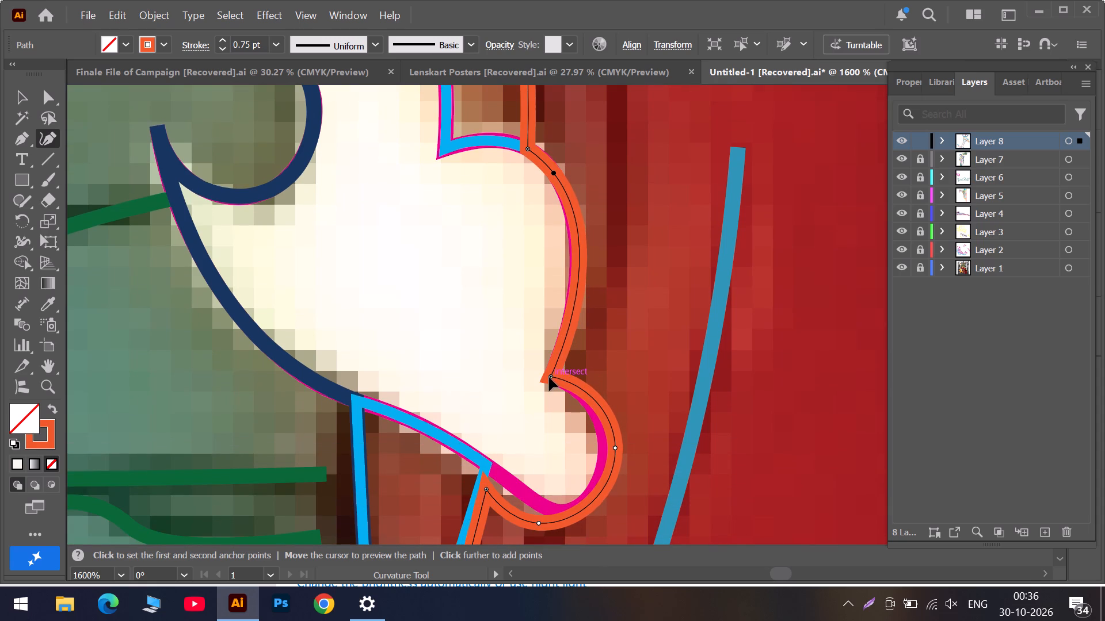
left_click_drag(549, 377, 548, 378)
left_click_drag(579, 262, 576, 271)
Reshape the orange path around the magenta outline's rounded bottom lobe by moving its two curve anchors and the corner anchor by the light blue corner.
scroll(592, 327, "down", 6)
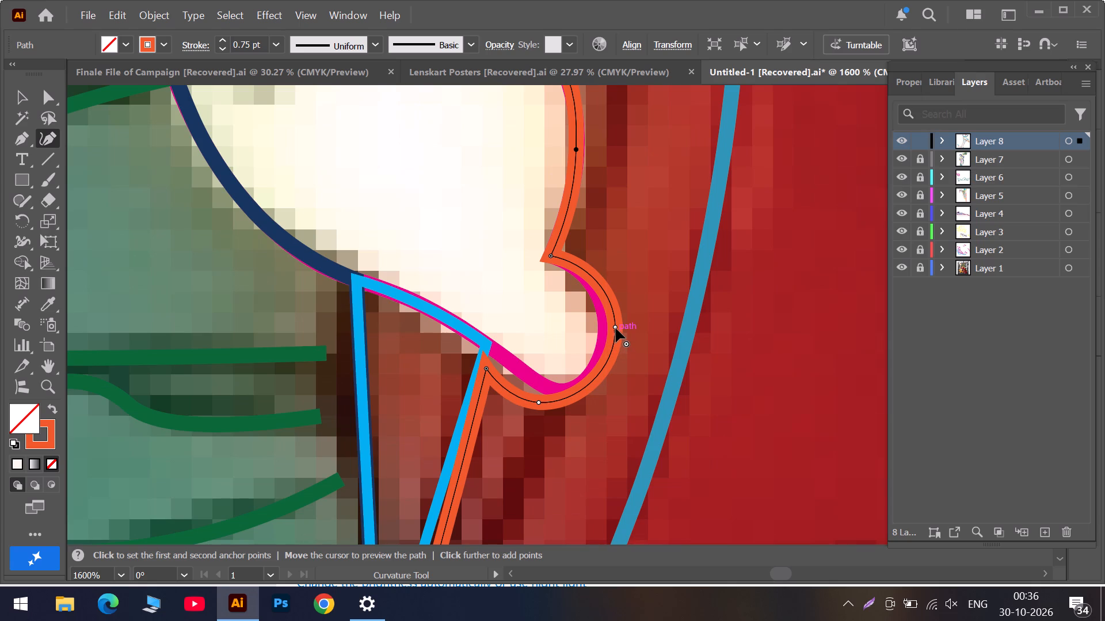
left_click_drag(615, 327, 607, 331)
scroll(595, 356, "down", 5)
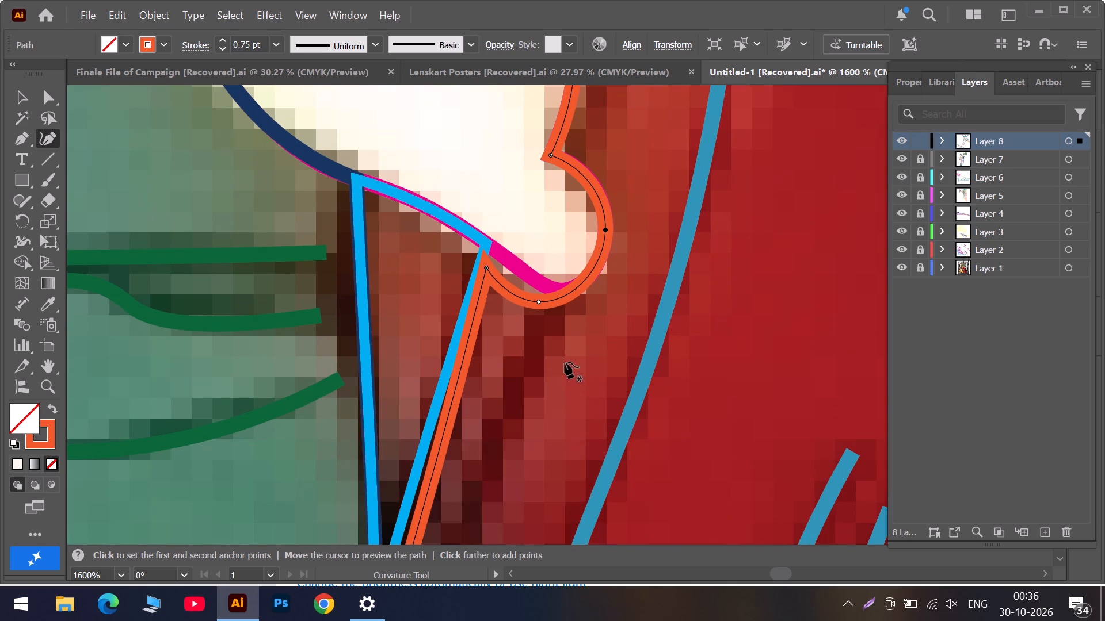
left_click_drag(486, 270, 486, 263)
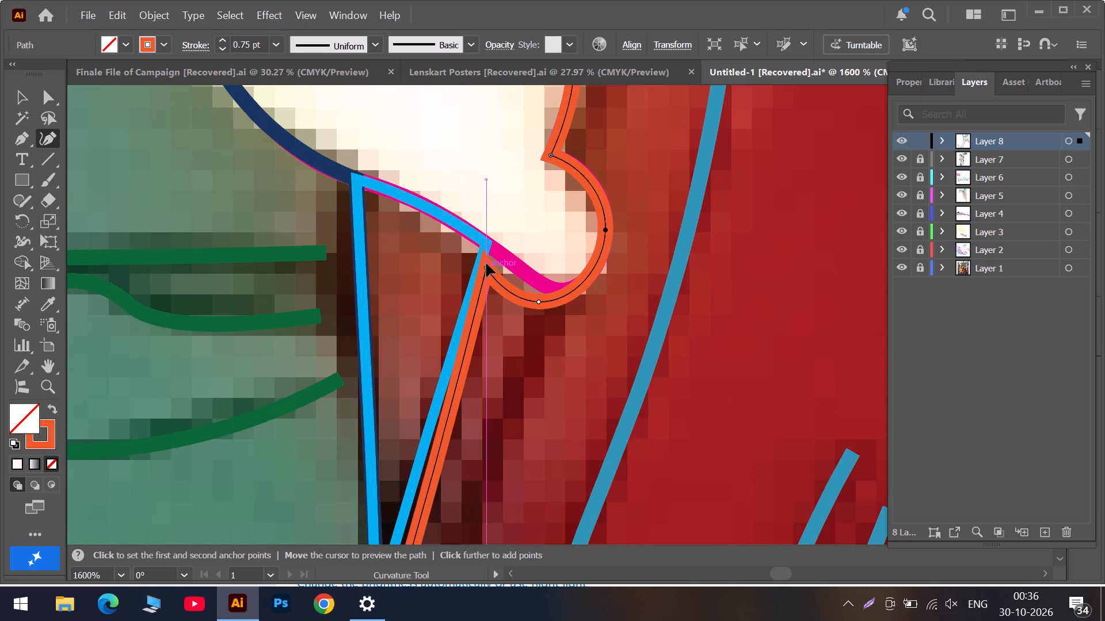
left_click_drag(486, 263, 486, 256)
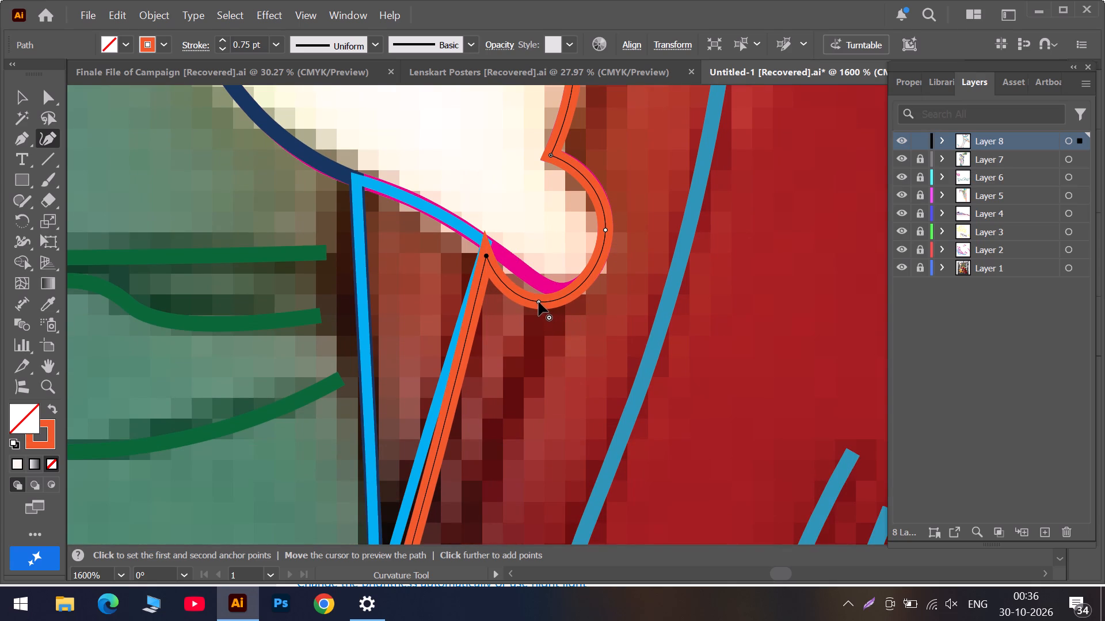
left_click_drag(539, 302, 561, 290)
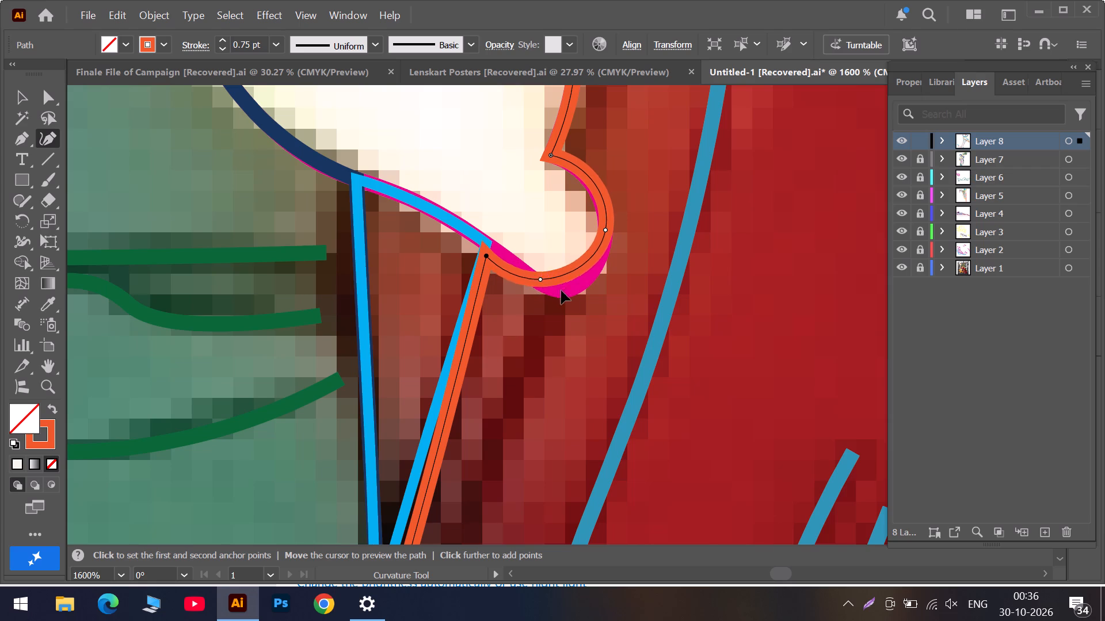
left_click_drag(561, 290, 582, 283)
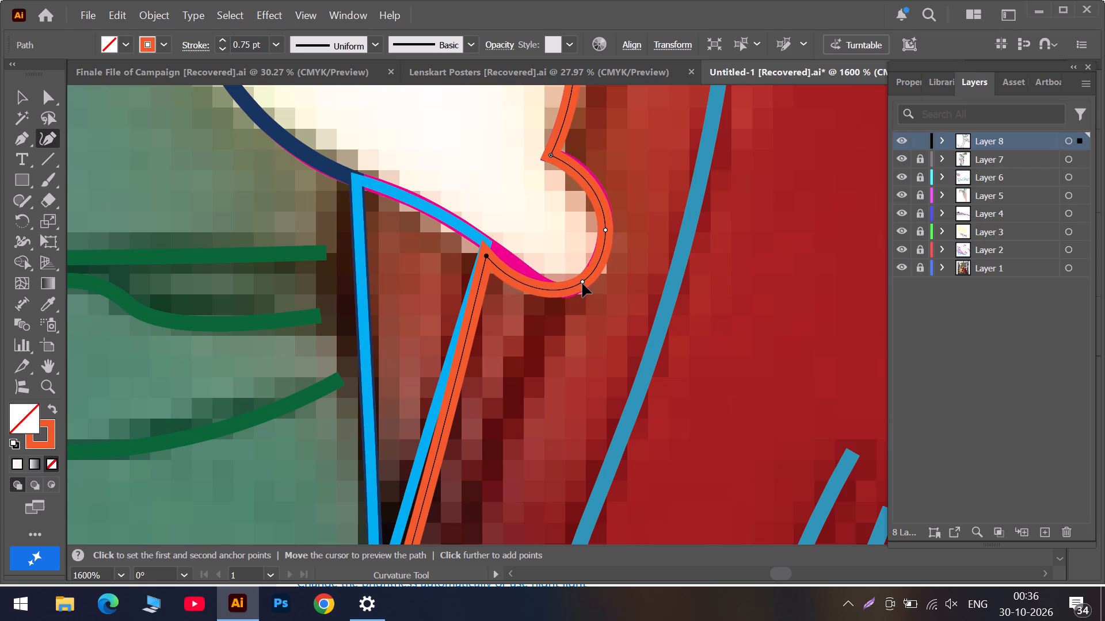
left_click_drag(582, 283, 582, 285)
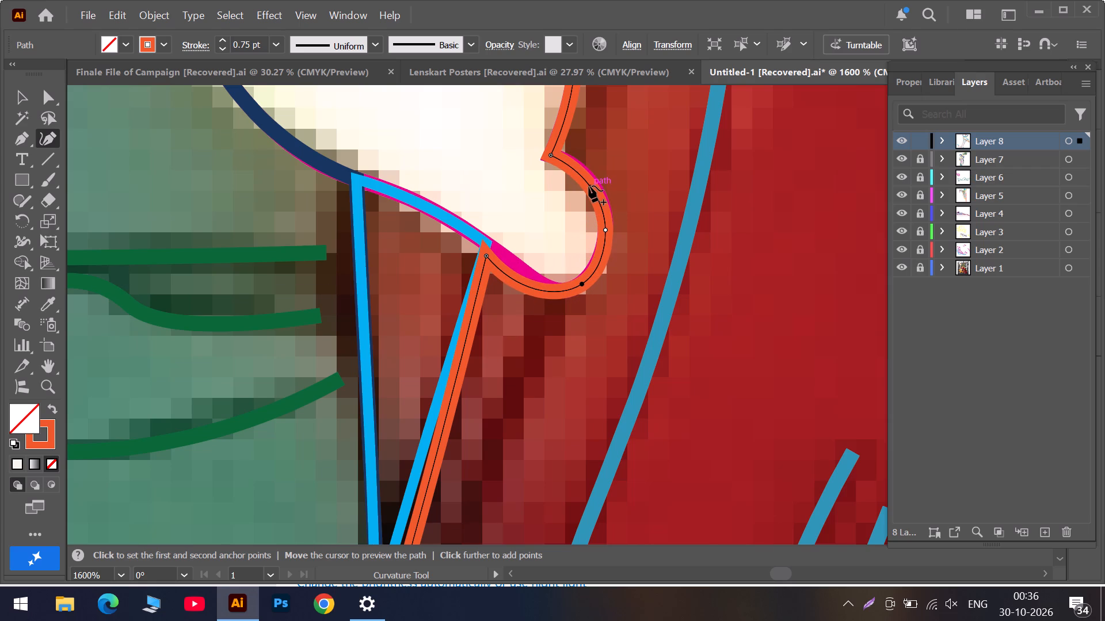
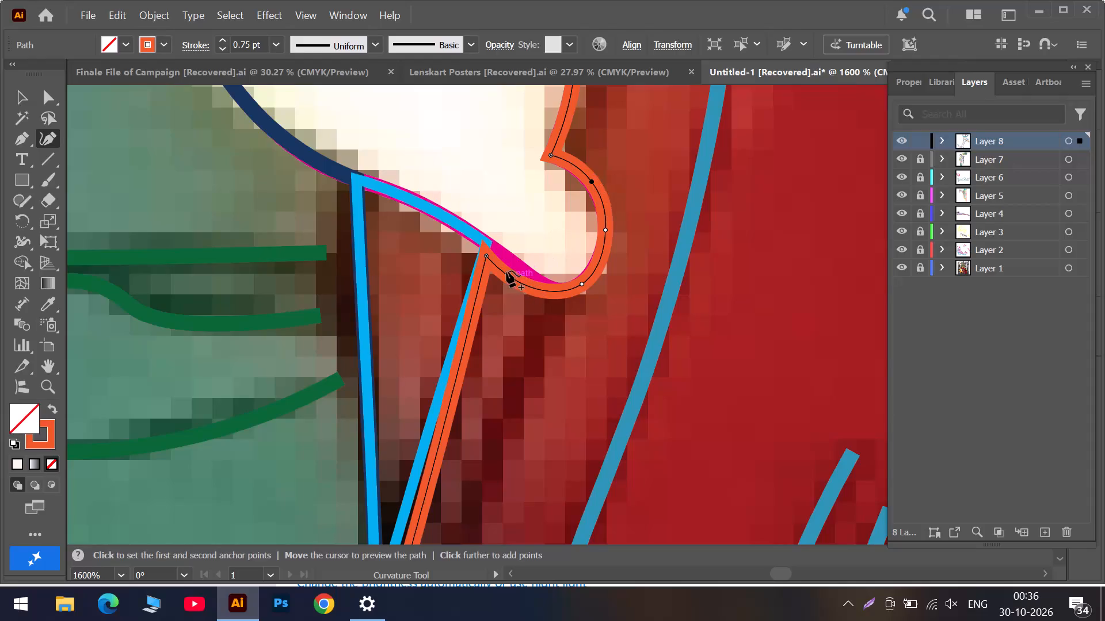
Fit the orange path to the magenta outline between the lobe's bottom and the light blue corner by adding two anchors and repositioning the corner anchor.
left_click_drag(513, 277, 519, 271)
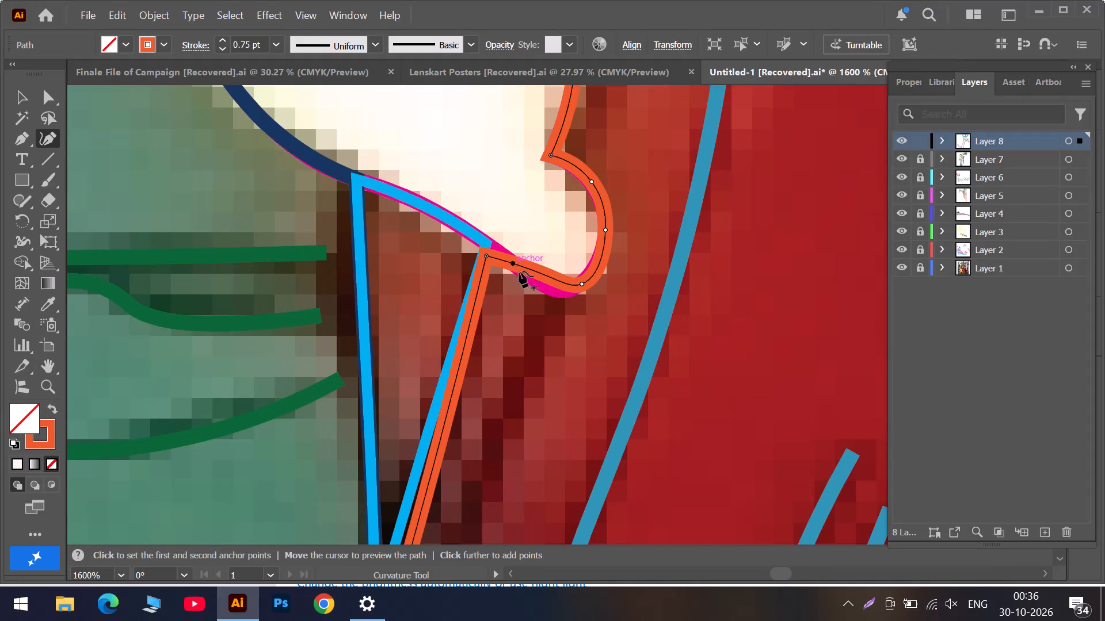
left_click_drag(519, 271, 561, 291)
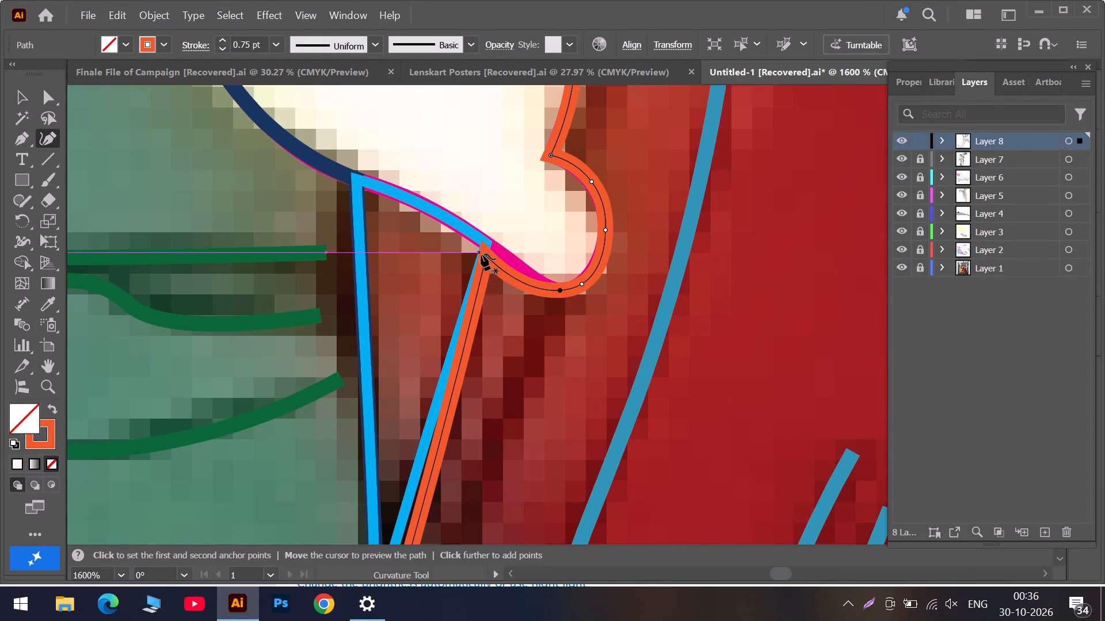
double_click(486, 255)
left_click(486, 255)
left_click(486, 255)
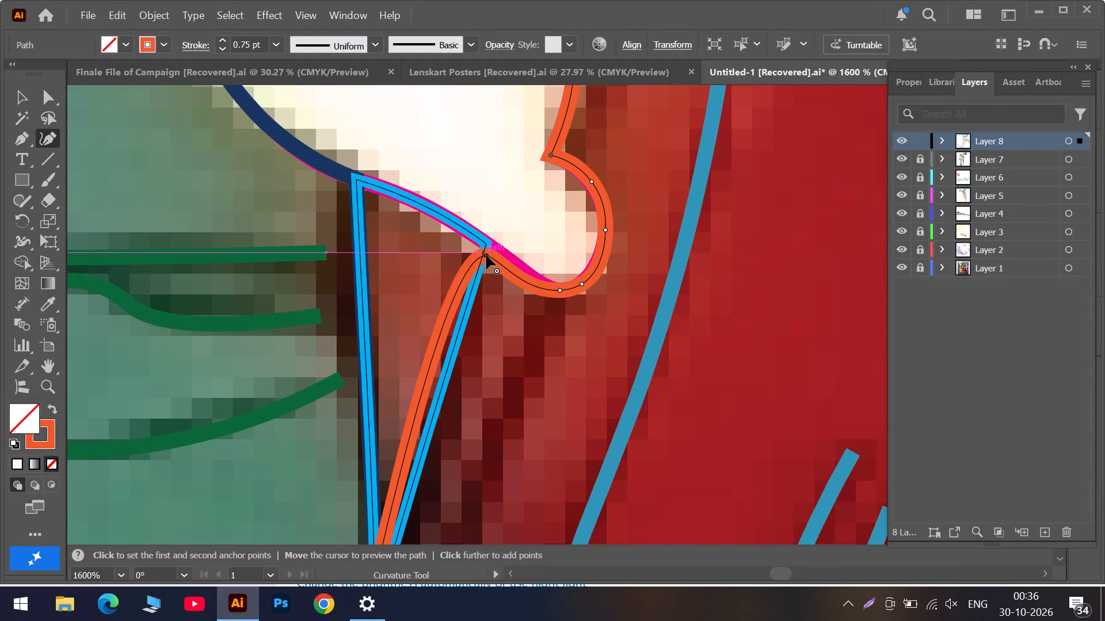
double_click(486, 255)
left_click_drag(486, 255, 485, 246)
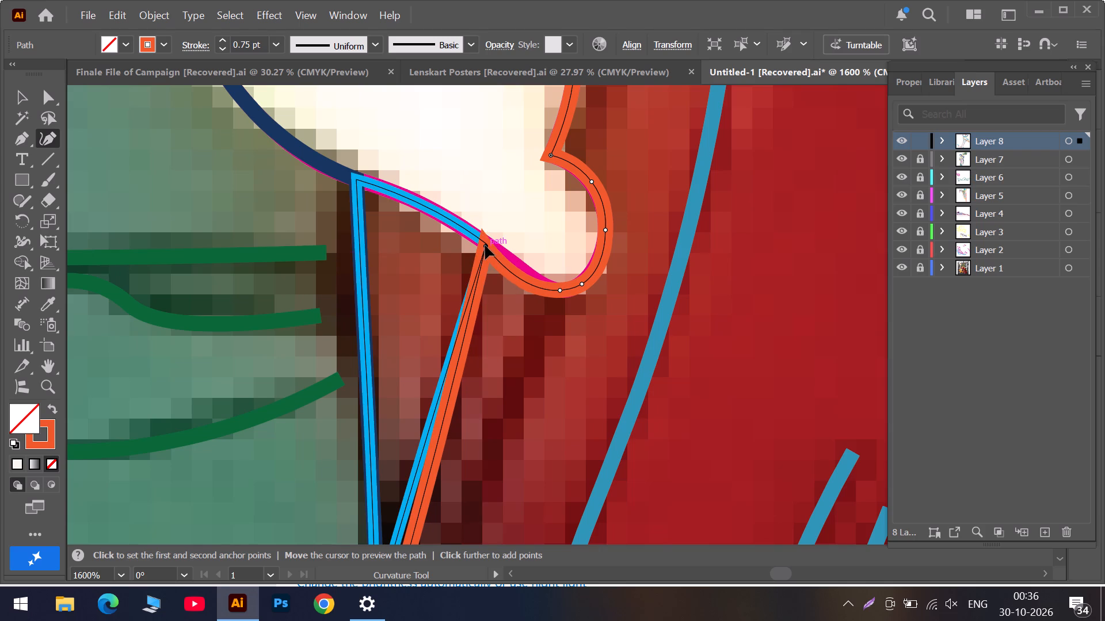
left_click_drag(485, 246, 484, 250)
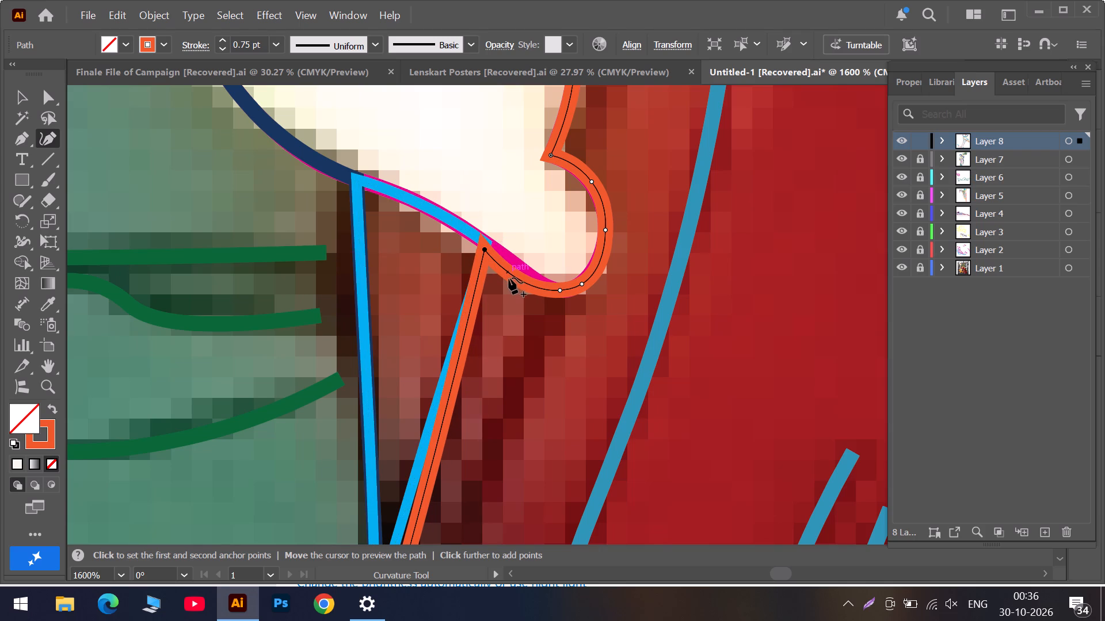
left_click_drag(509, 272, 513, 263)
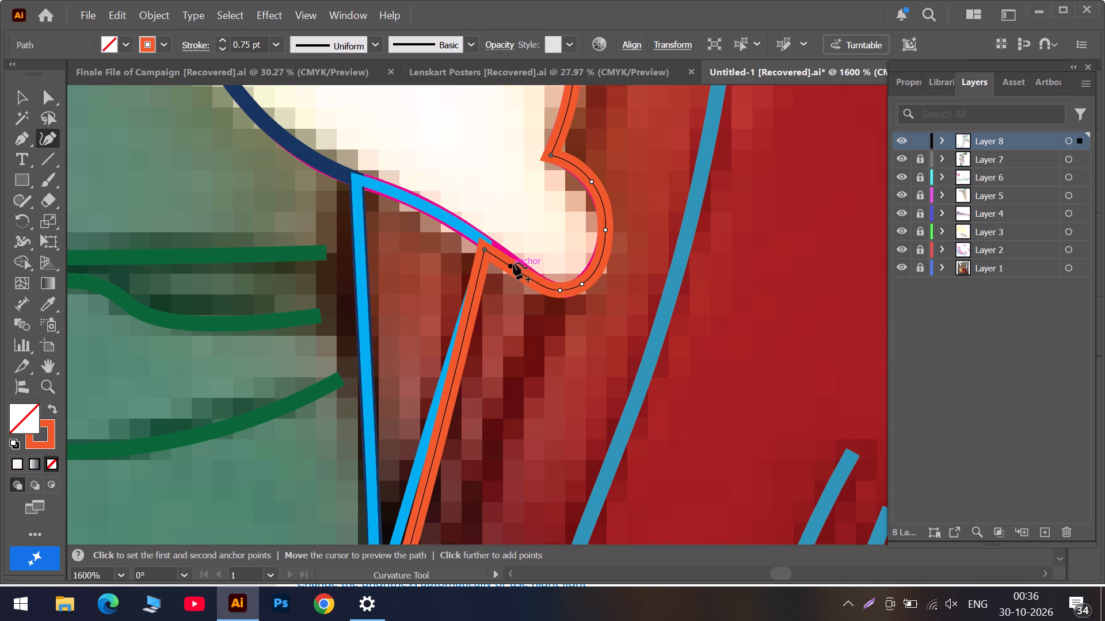
left_click_drag(513, 263, 508, 259)
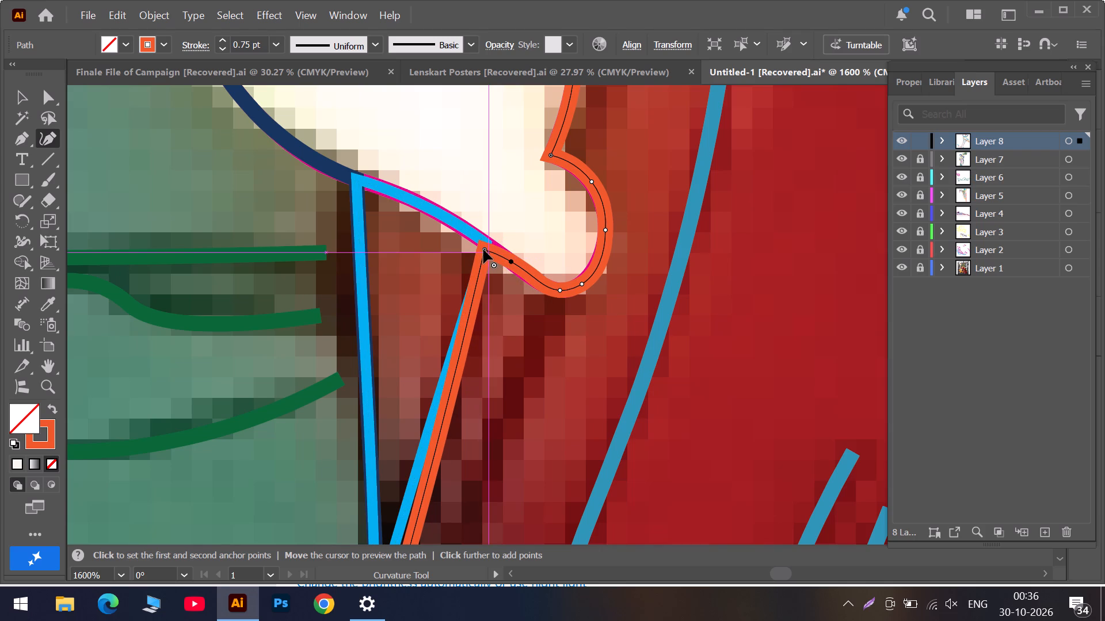
left_click_drag(483, 250, 485, 244)
Fit the orange path to the light blue line running down to the navy outline by adding two anchors and nudging them into place.
scroll(460, 334, "down", 7)
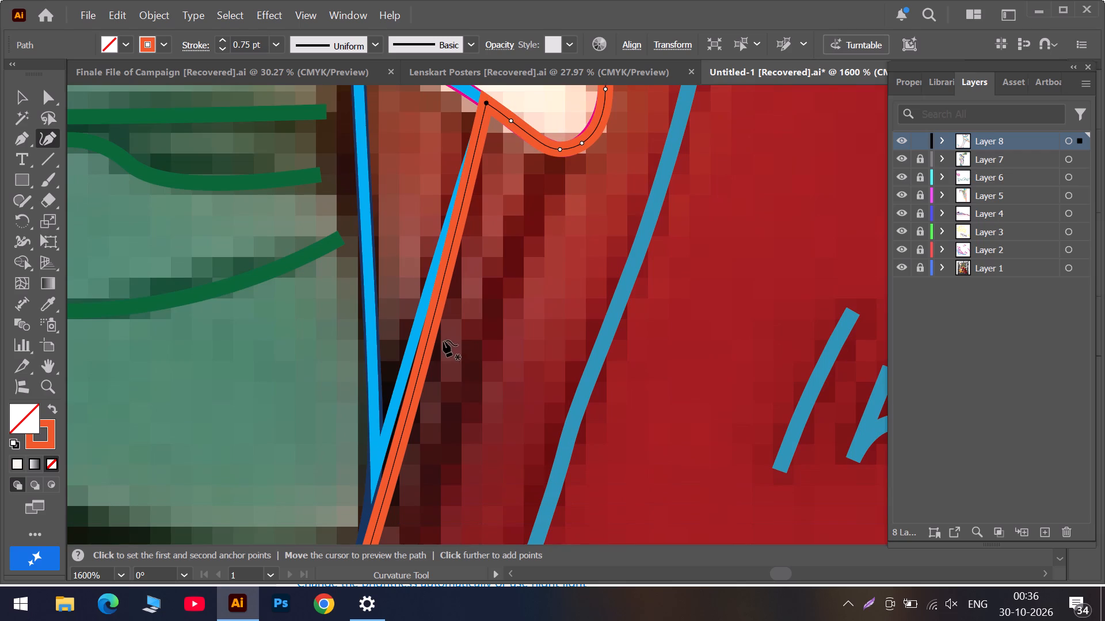
scroll(439, 343, "down", 6)
scroll(419, 251, "up", 6)
left_click_drag(416, 377, 414, 381)
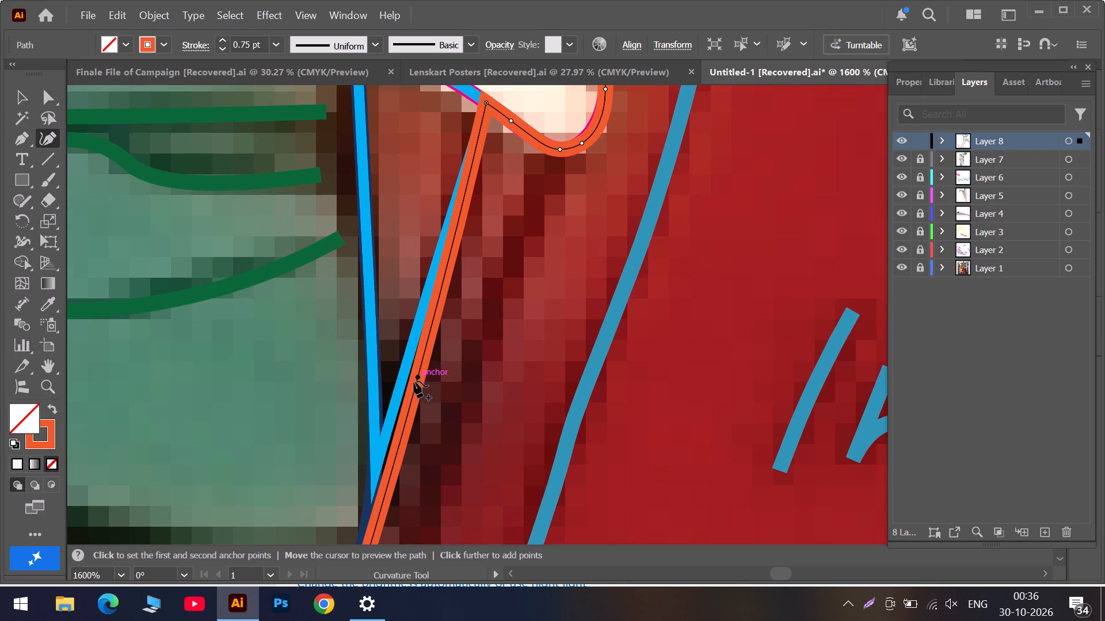
left_click_drag(414, 381, 398, 406)
scroll(397, 405, "down", 12)
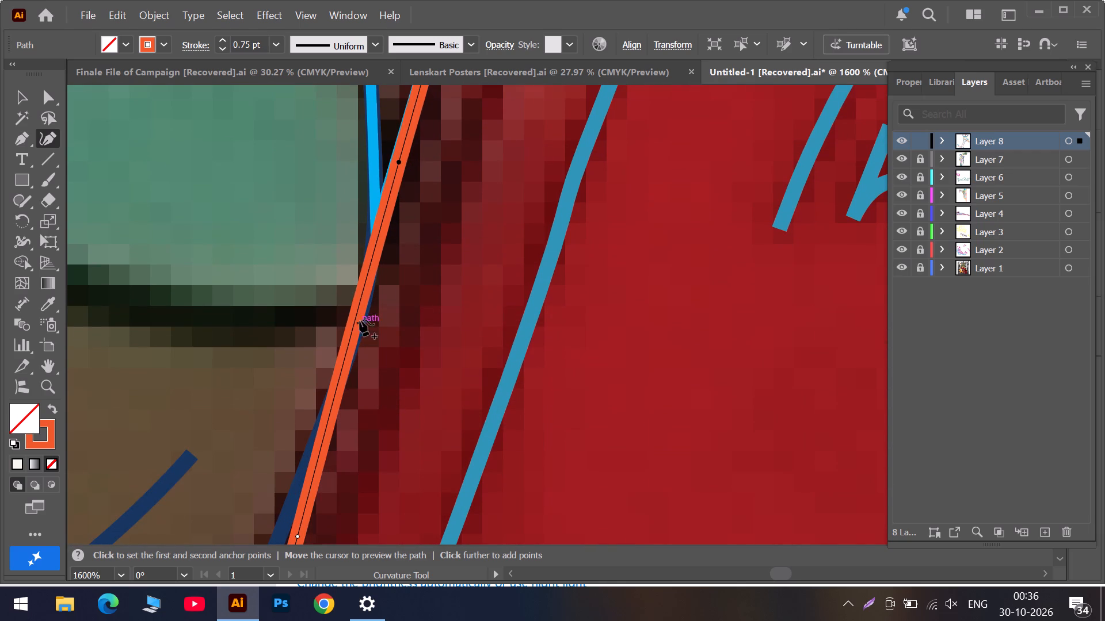
left_click_drag(358, 303, 360, 312)
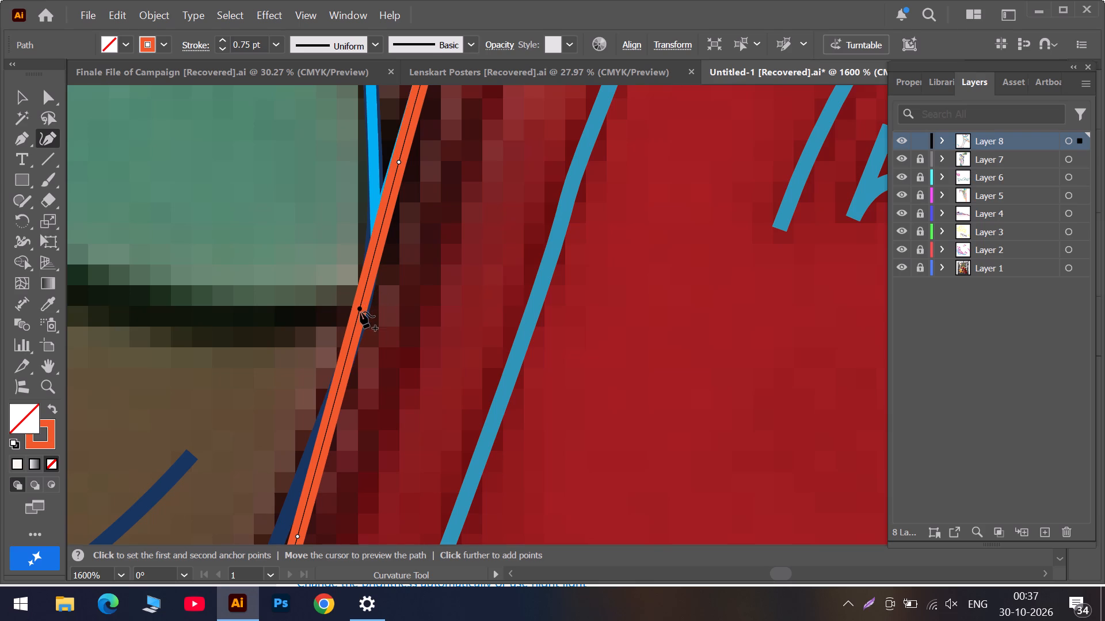
left_click_drag(360, 312, 361, 313)
left_click_drag(361, 313, 356, 321)
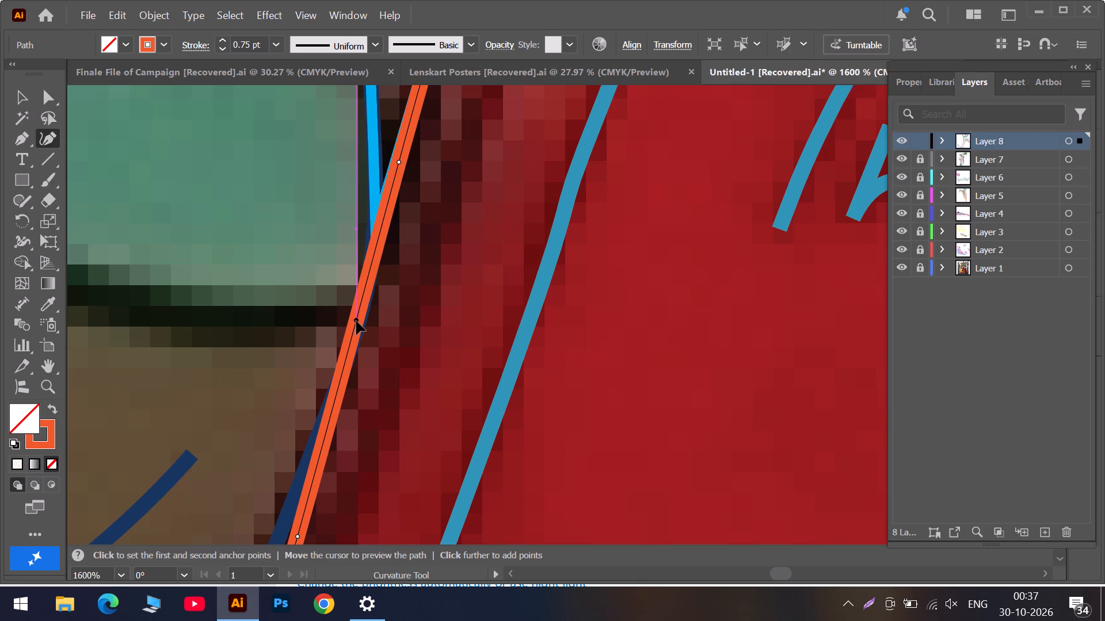
left_click_drag(356, 321, 359, 323)
Align the orange path with the upper stretch of the navy outline by moving its existing anchor onto it and adding one below.
scroll(360, 323, "down", 8)
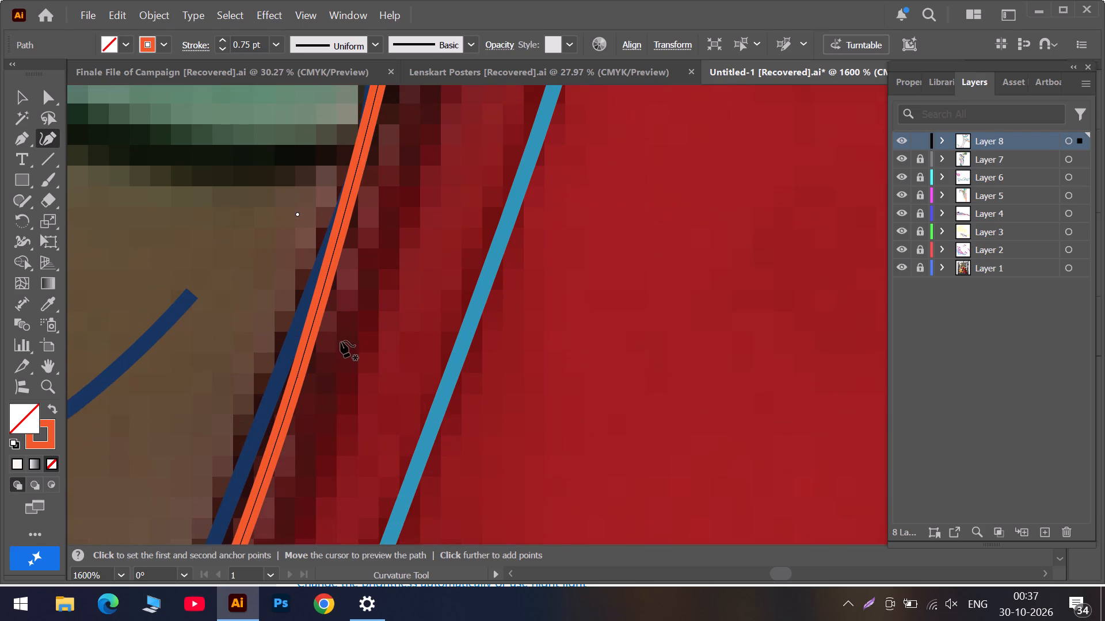
scroll(330, 361, "down", 5)
left_click_drag(298, 275, 278, 291)
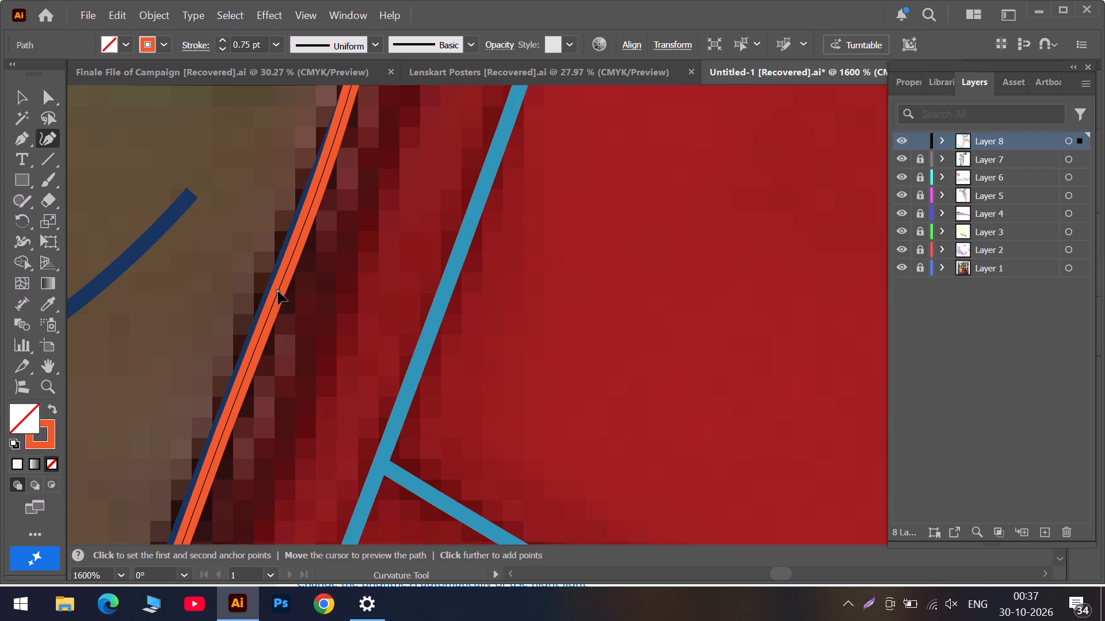
left_click_drag(278, 291, 296, 232)
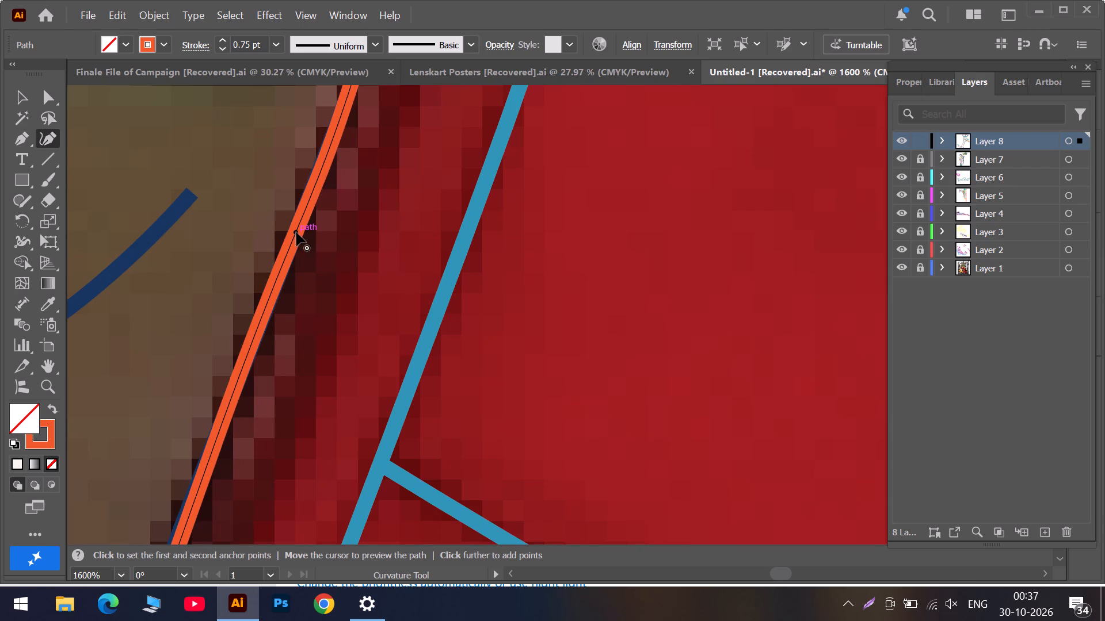
scroll(277, 289, "down", 7)
scroll(375, 421, "down", 4)
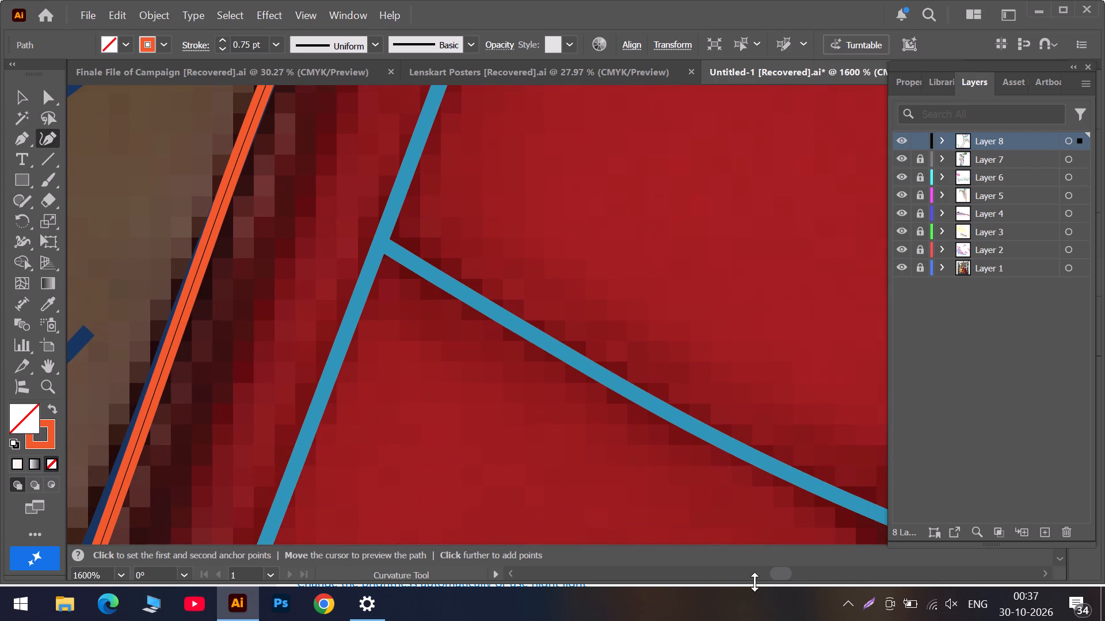
left_click(761, 575)
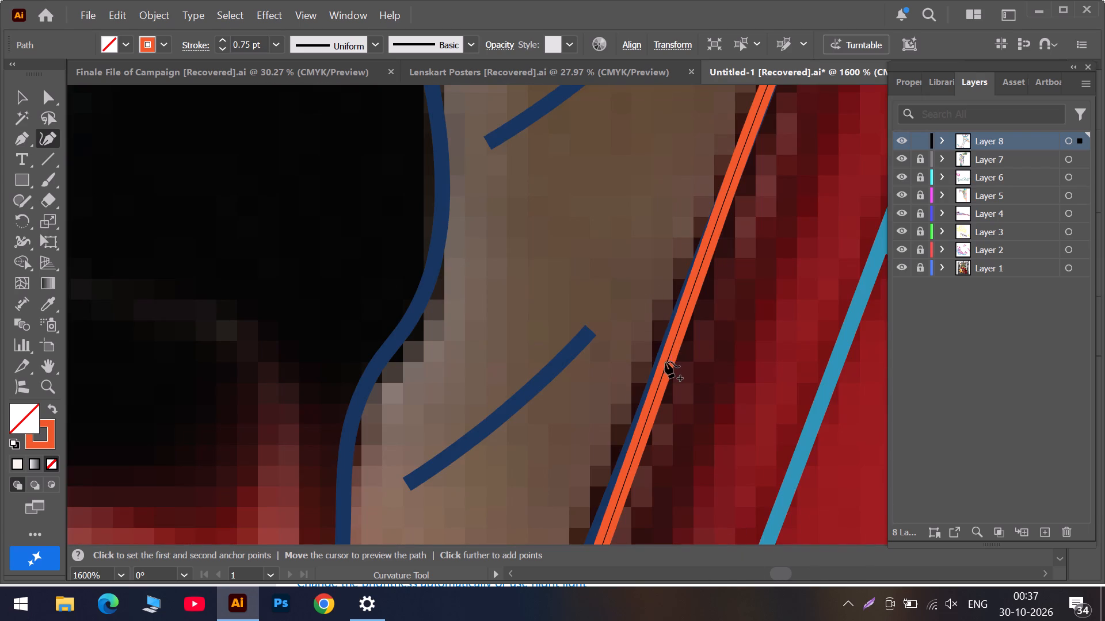
left_click_drag(665, 362, 659, 373)
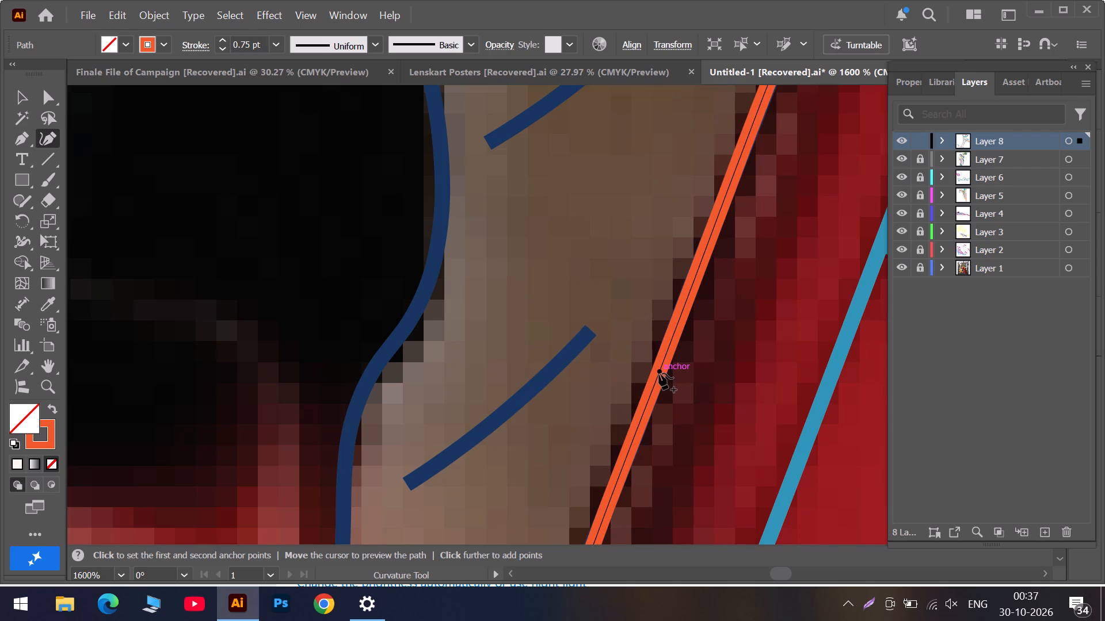
left_click_drag(659, 373, 660, 374)
Add three anchors to the orange path along the middle stretch of the navy outline, shifting the second onto the line.
scroll(660, 374, "down", 6)
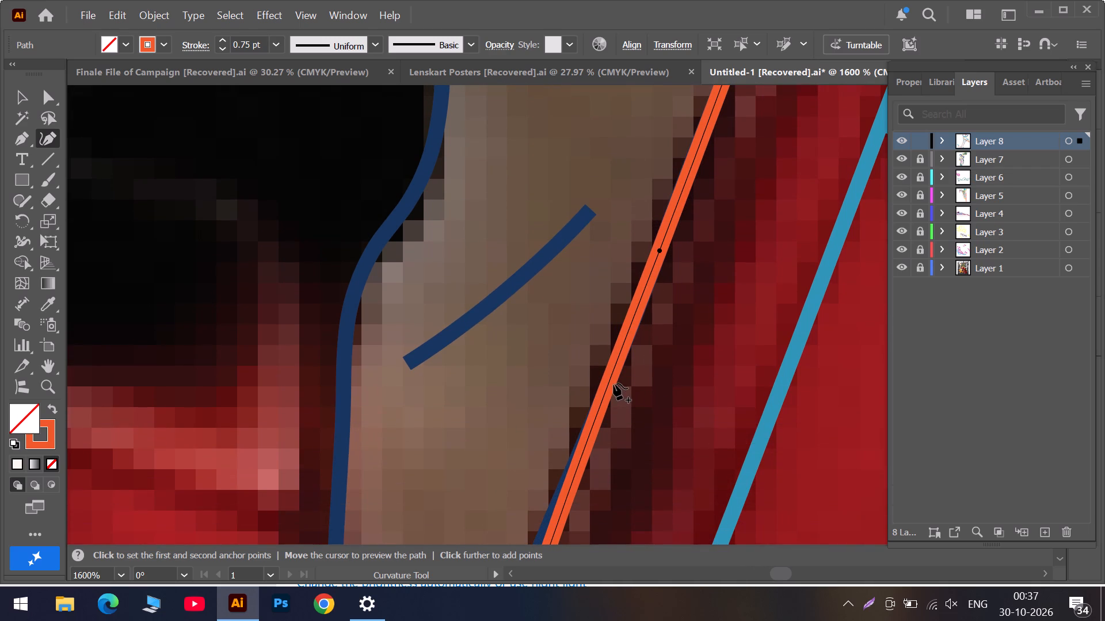
scroll(614, 383, "down", 12)
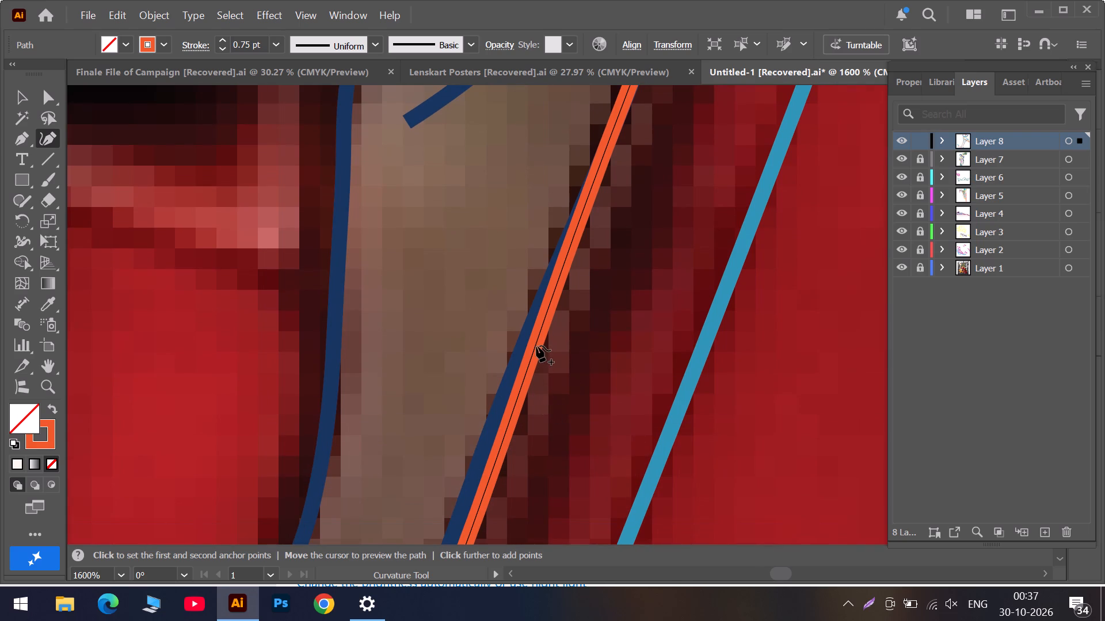
left_click(597, 171)
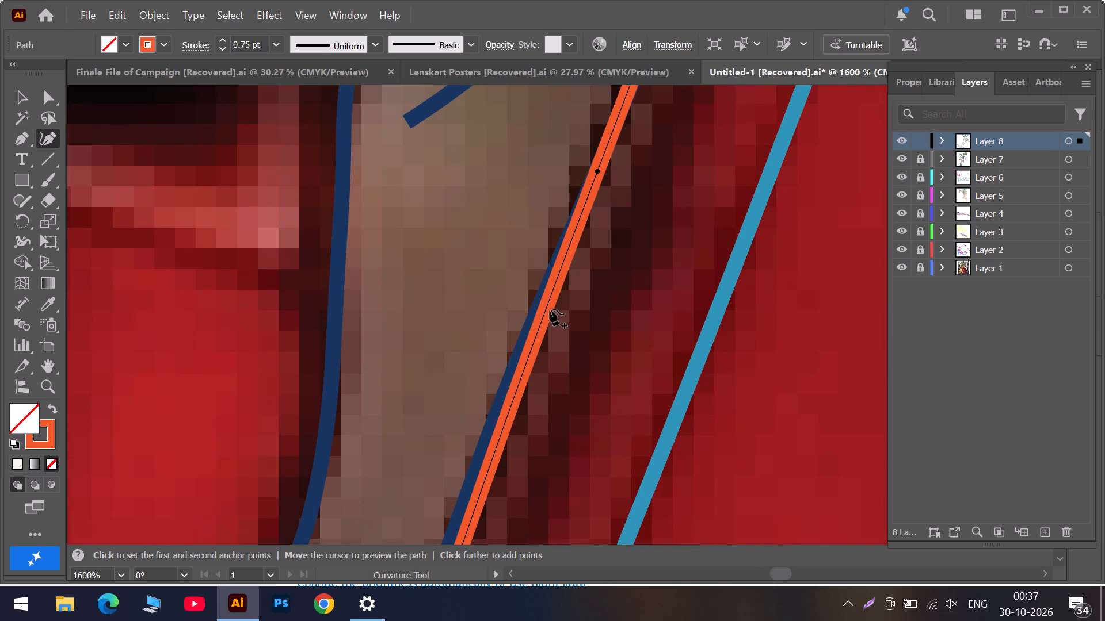
left_click_drag(546, 309, 537, 316)
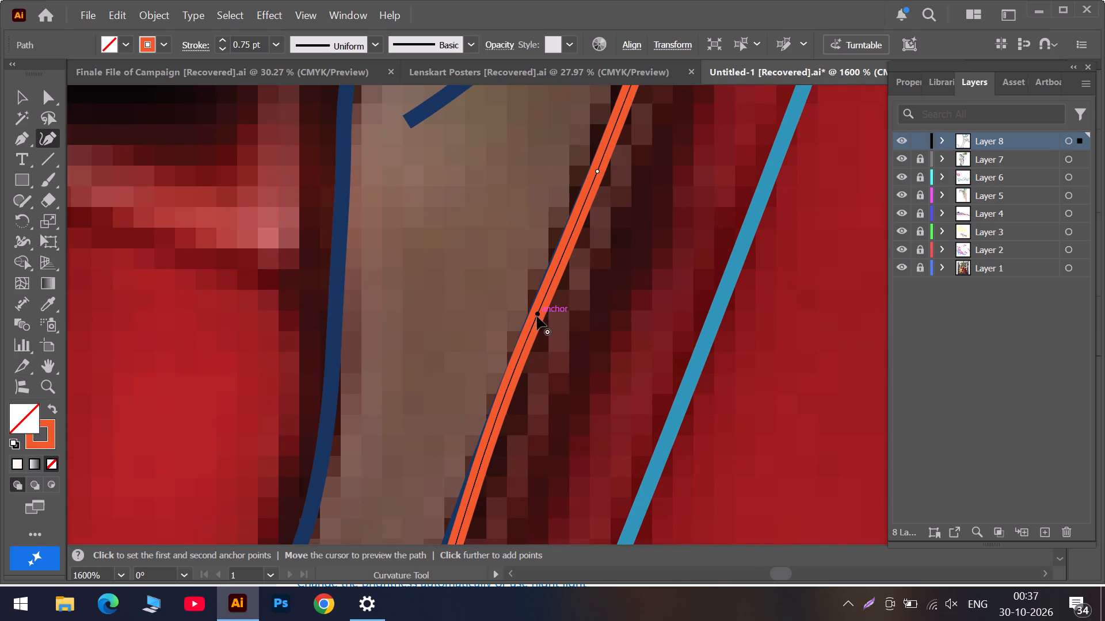
scroll(534, 326, "down", 6)
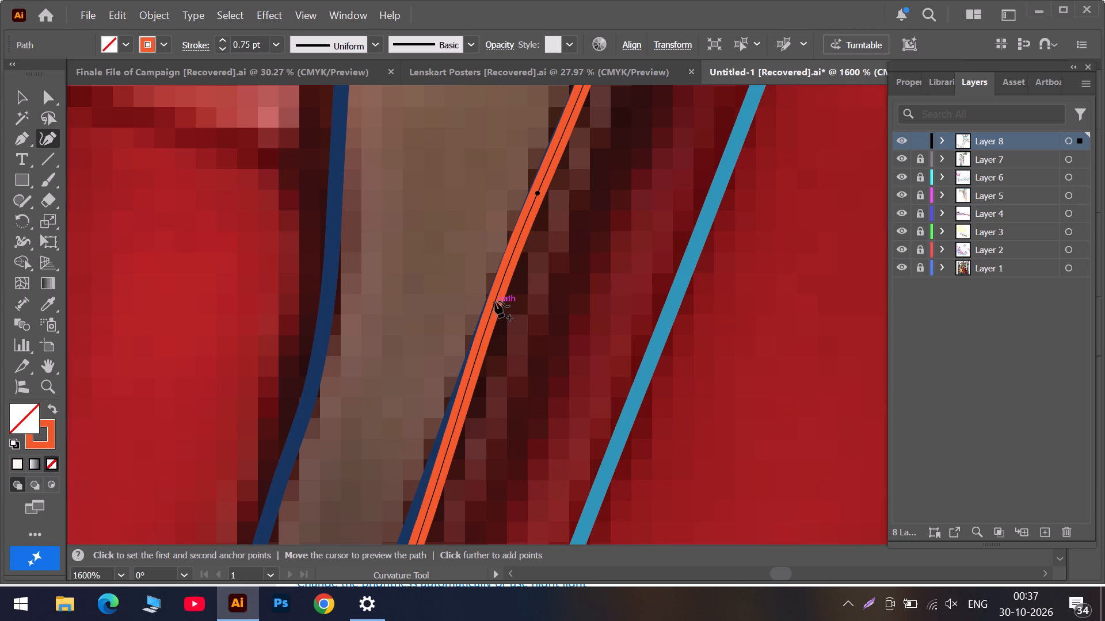
left_click(495, 301)
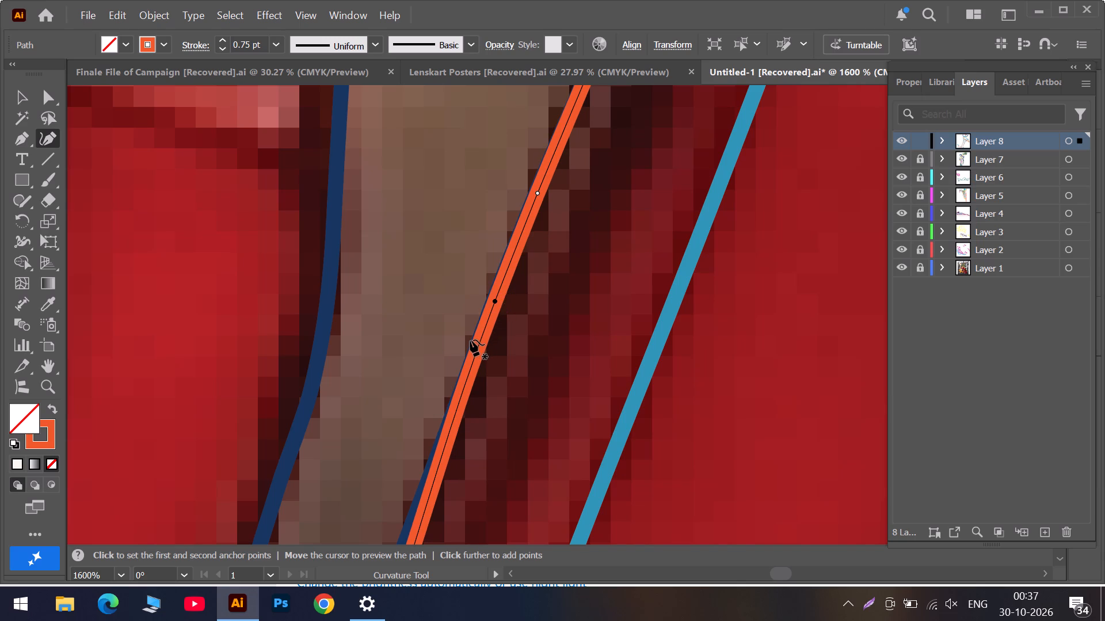
Fit the orange path to the lower navy outline by moving its existing anchor onto it and adding one anchor above and one below.
scroll(481, 337, "down", 5)
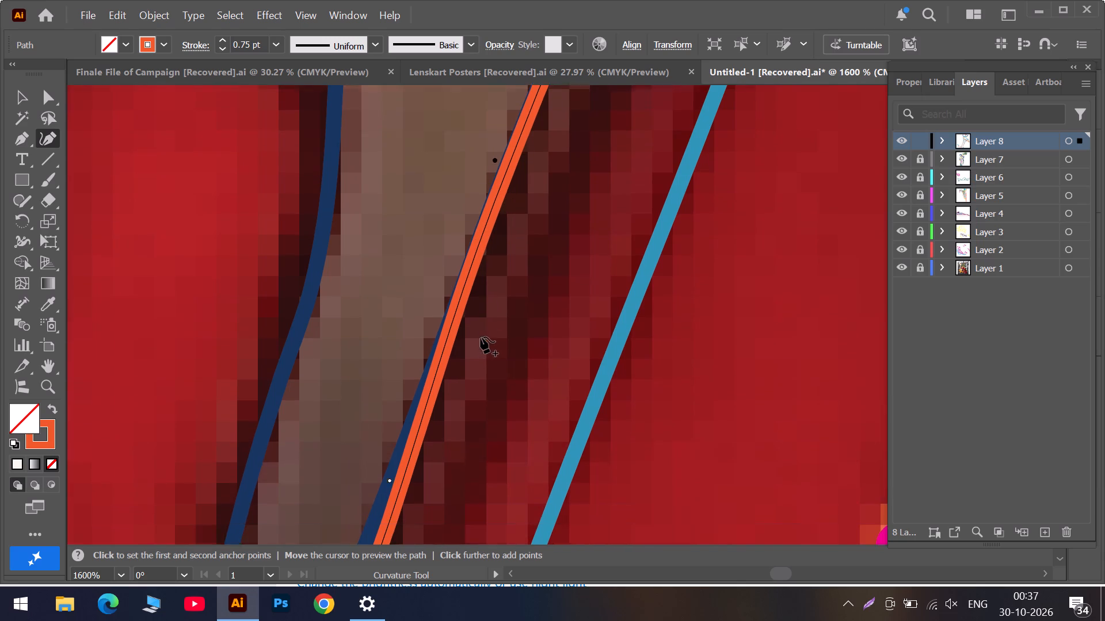
scroll(481, 337, "down", 1)
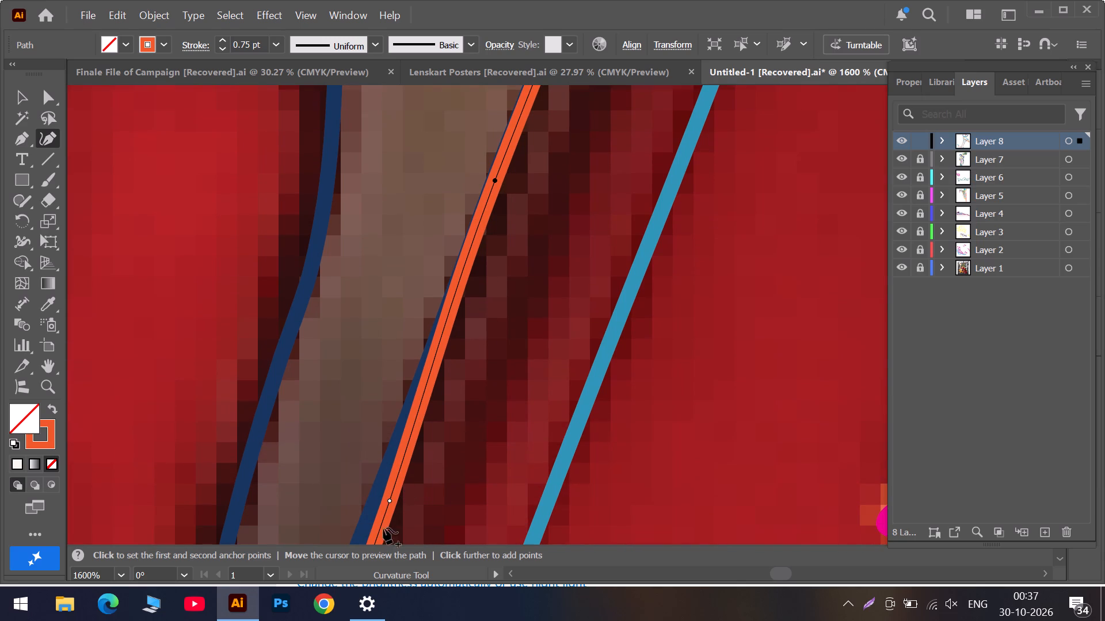
left_click_drag(389, 501, 381, 500)
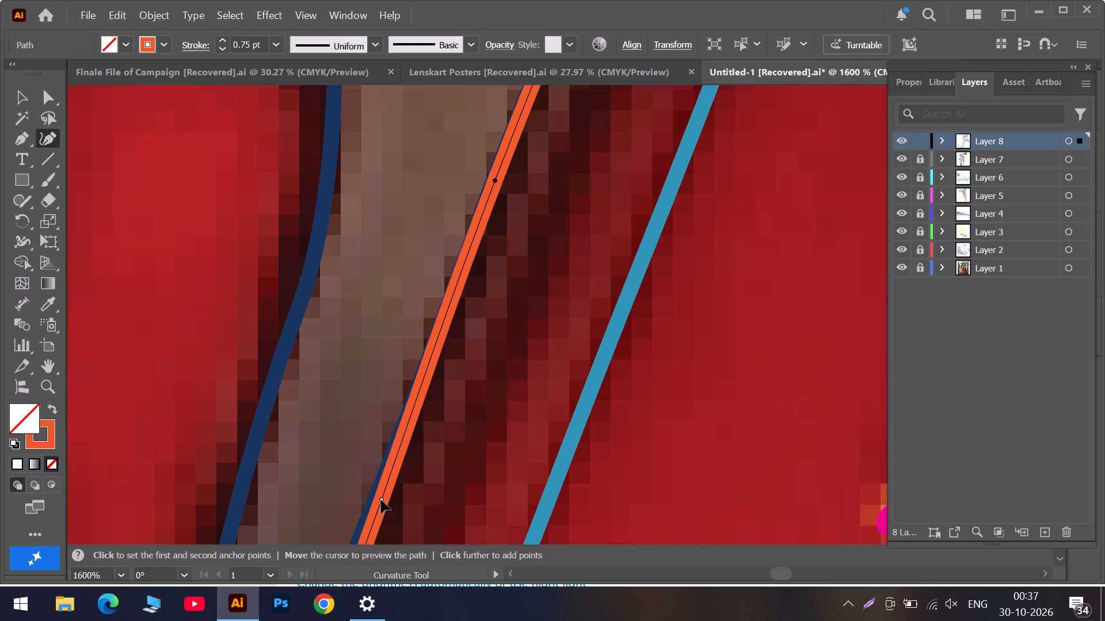
left_click_drag(381, 500, 376, 500)
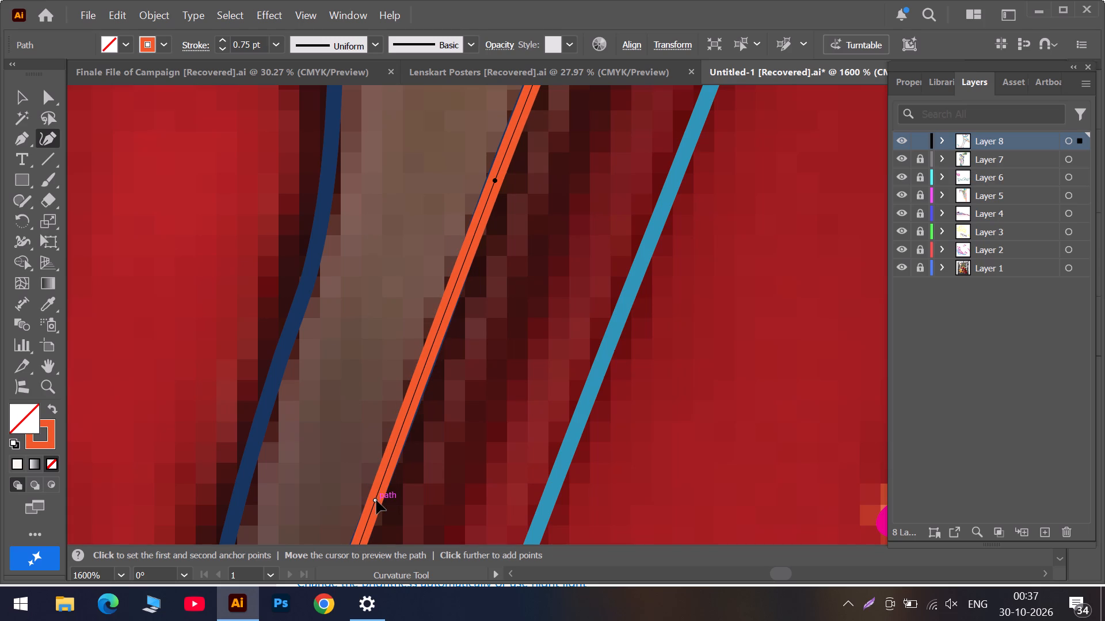
left_click_drag(376, 500, 376, 497)
left_click(426, 363)
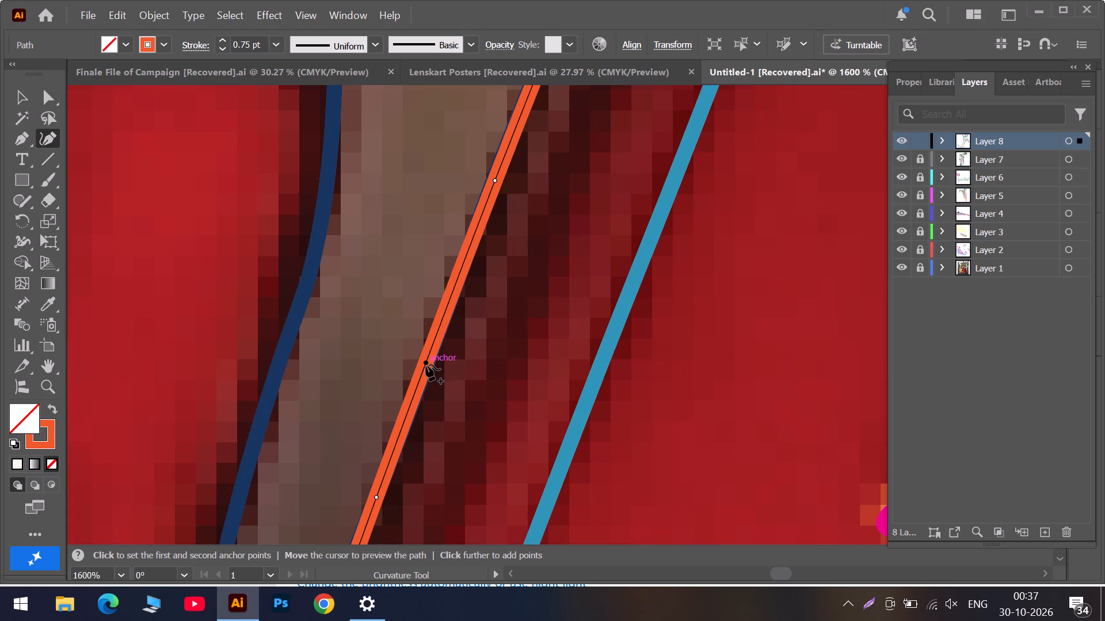
scroll(420, 373, "down", 7)
scroll(363, 406, "down", 5)
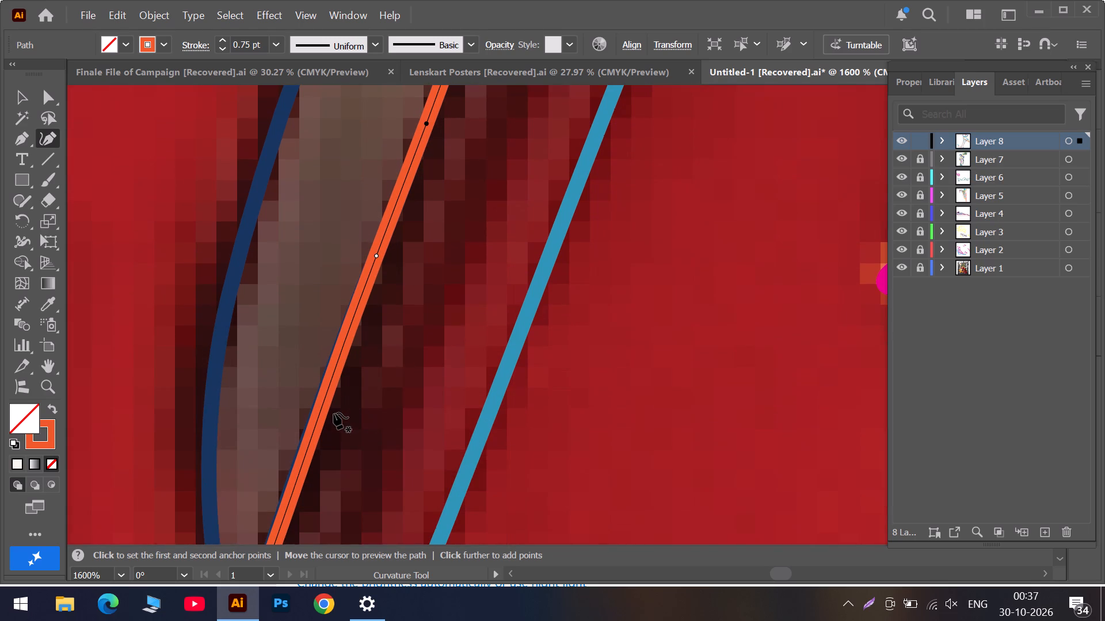
scroll(334, 413, "down", 4)
left_click(306, 371)
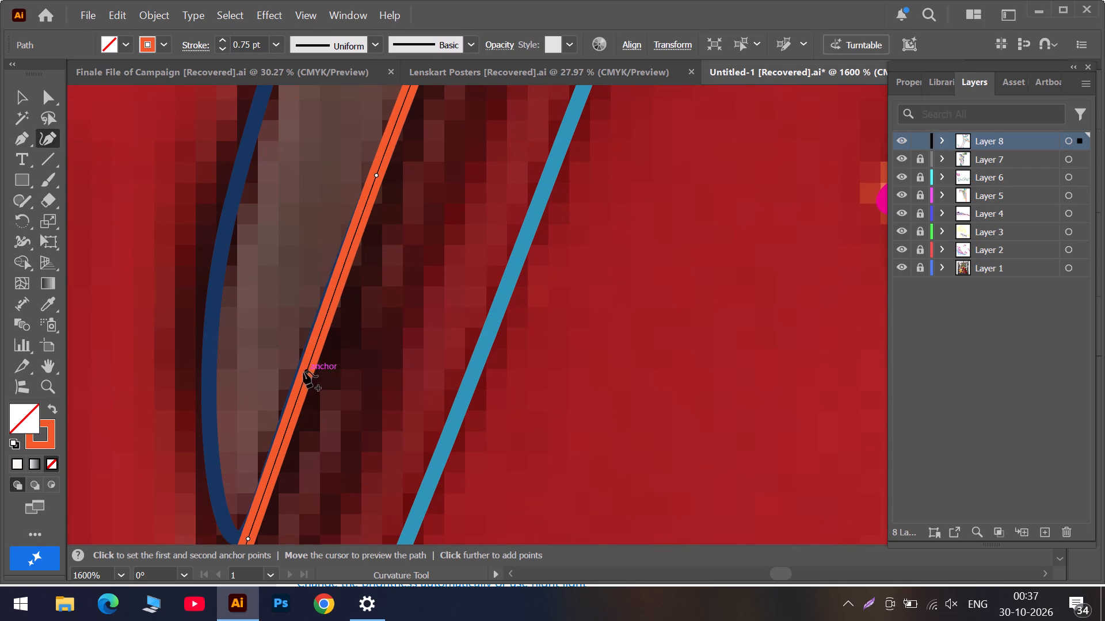
Move the orange path's upper corner anchor onto the magenta flame outline beside the shoe tip and add an anchor below the bulge.
scroll(301, 373, "down", 7)
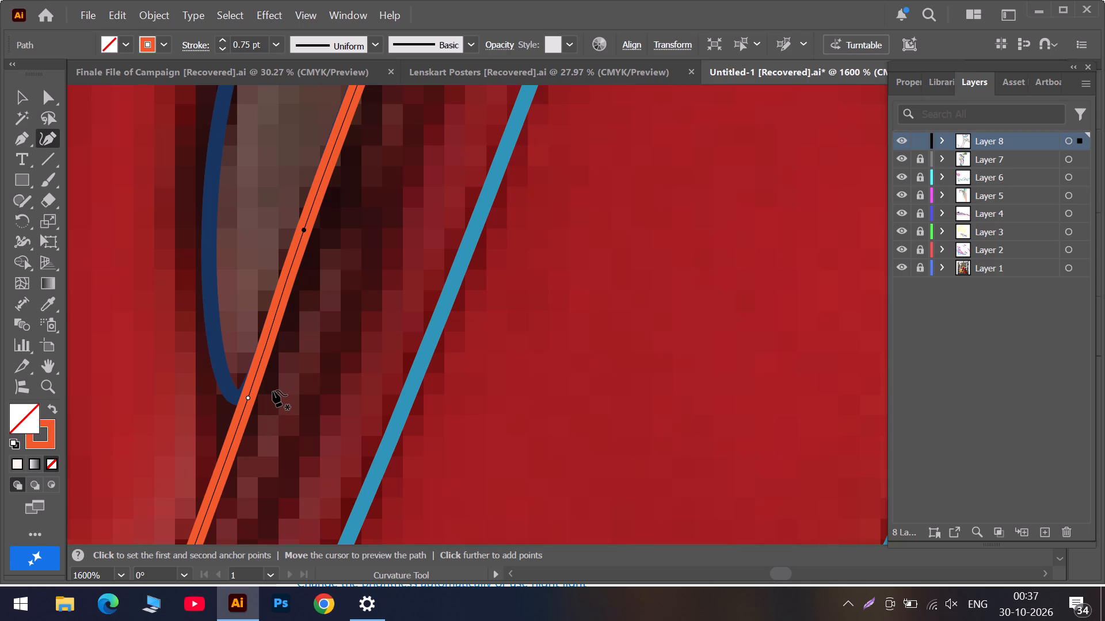
scroll(273, 390, "down", 4, "alt")
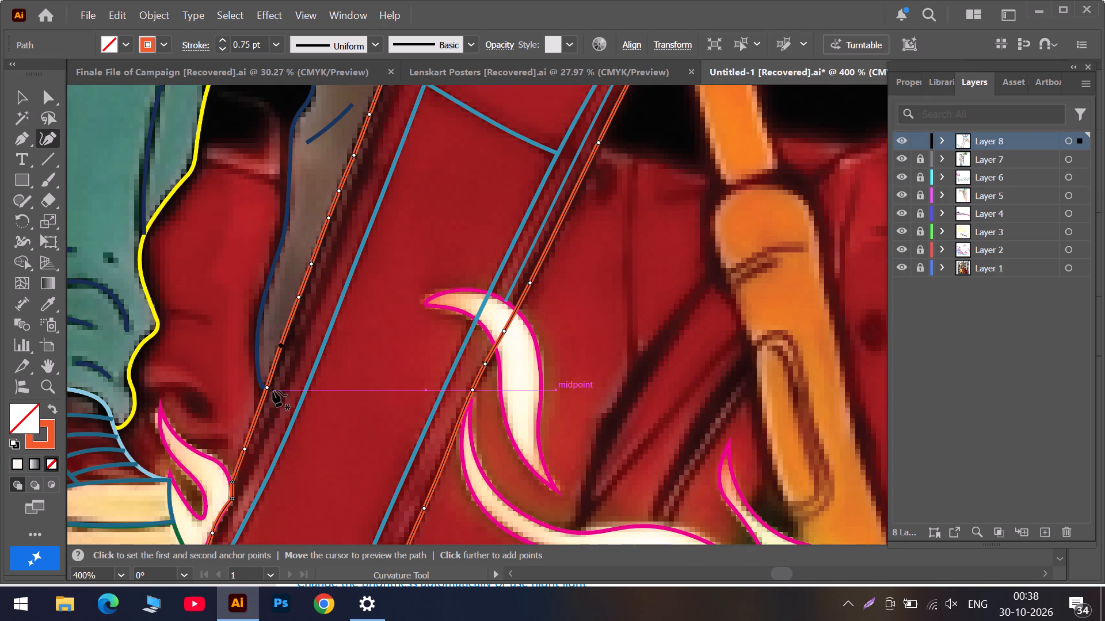
scroll(273, 390, "down", 6)
scroll(218, 425, "up", 4, "alt")
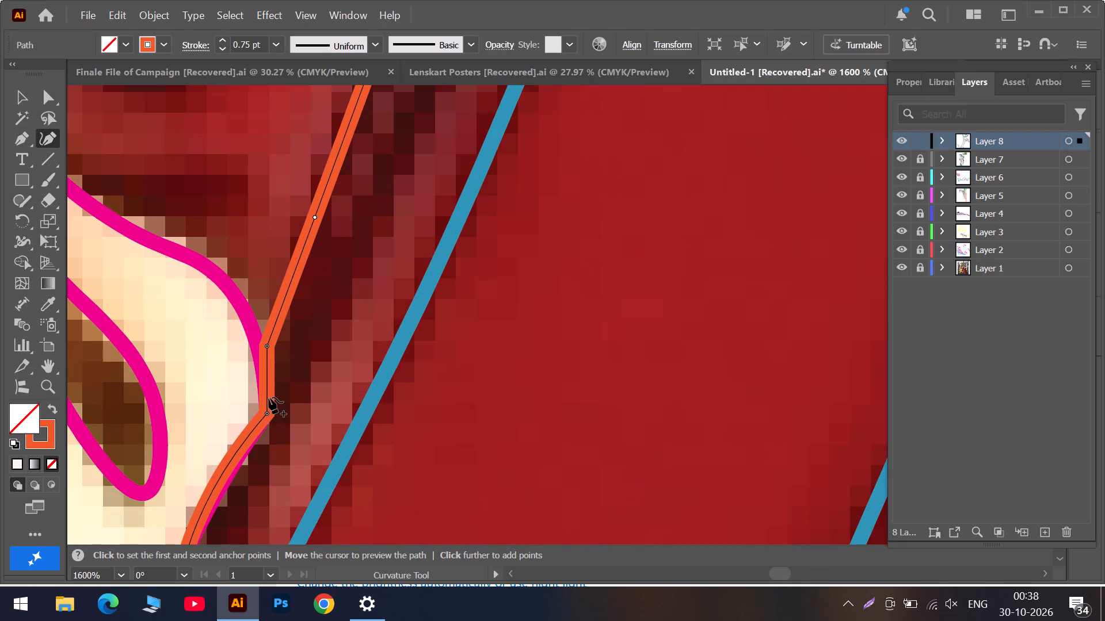
left_click_drag(266, 344, 265, 346)
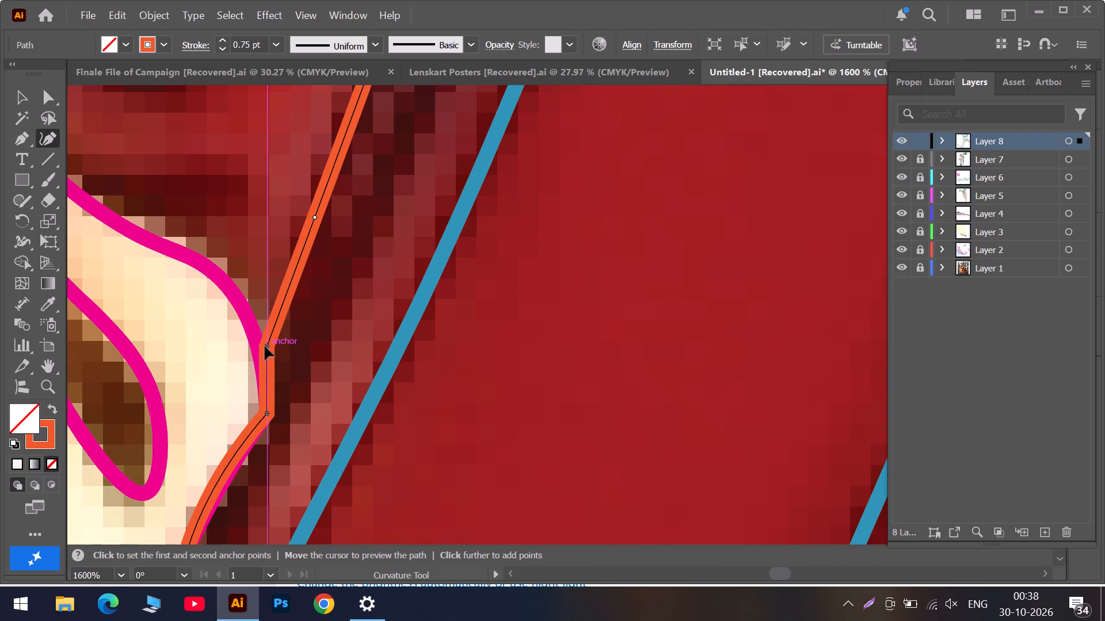
left_click_drag(265, 346, 261, 349)
scroll(262, 361, "down", 6)
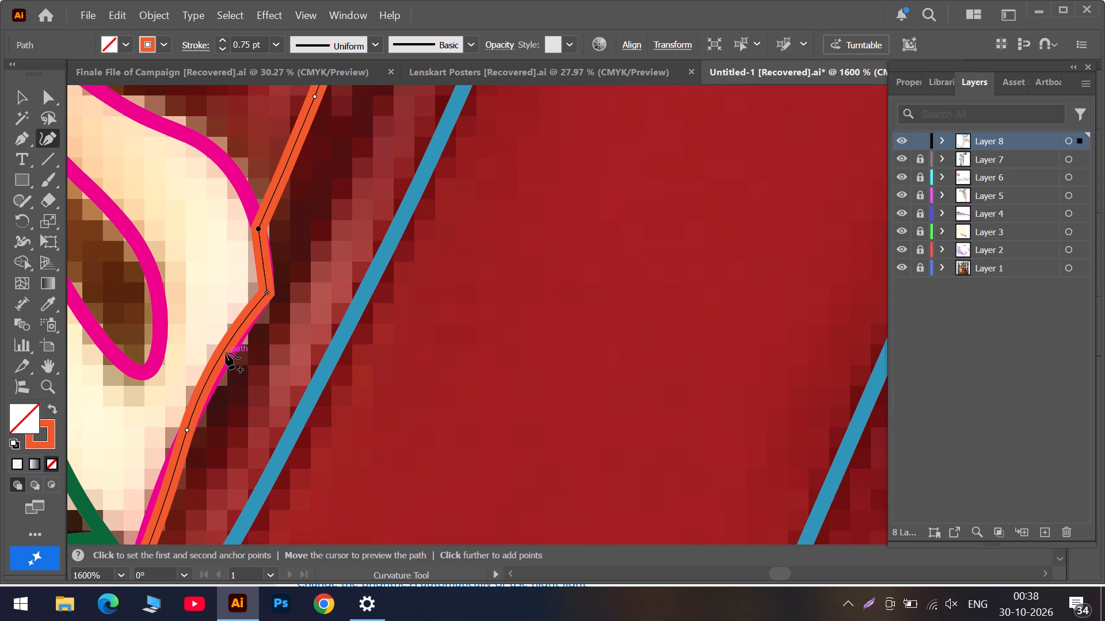
left_click(224, 352)
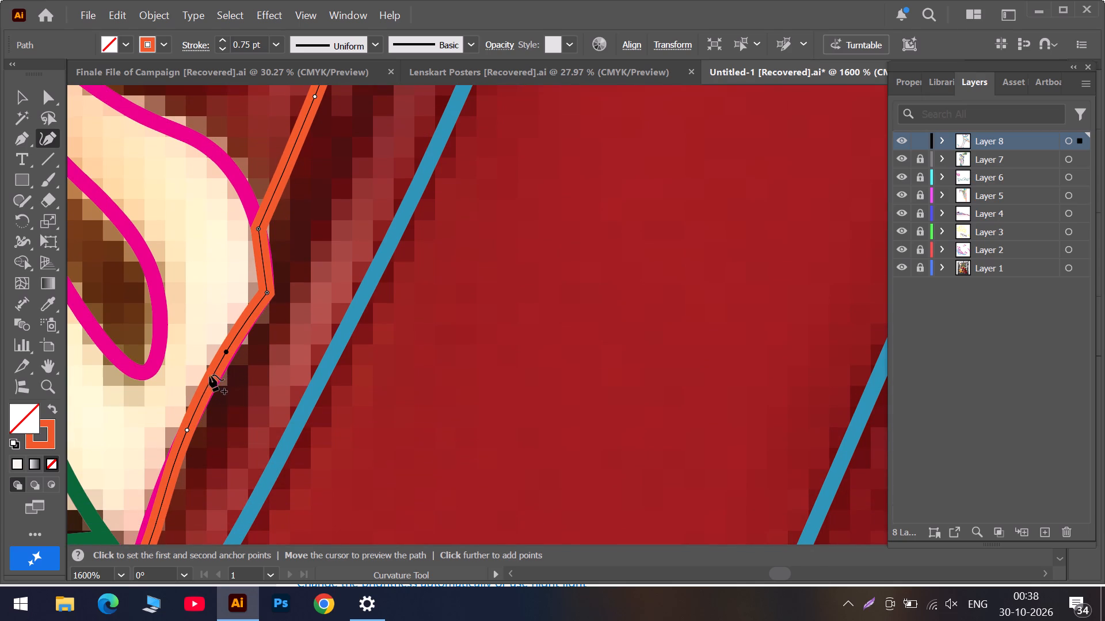
Fit the orange path to the bottom tip of the magenta flame outline by adding three anchors and nudging the lowest into place.
scroll(203, 384, "down", 3)
scroll(159, 421, "down", 2)
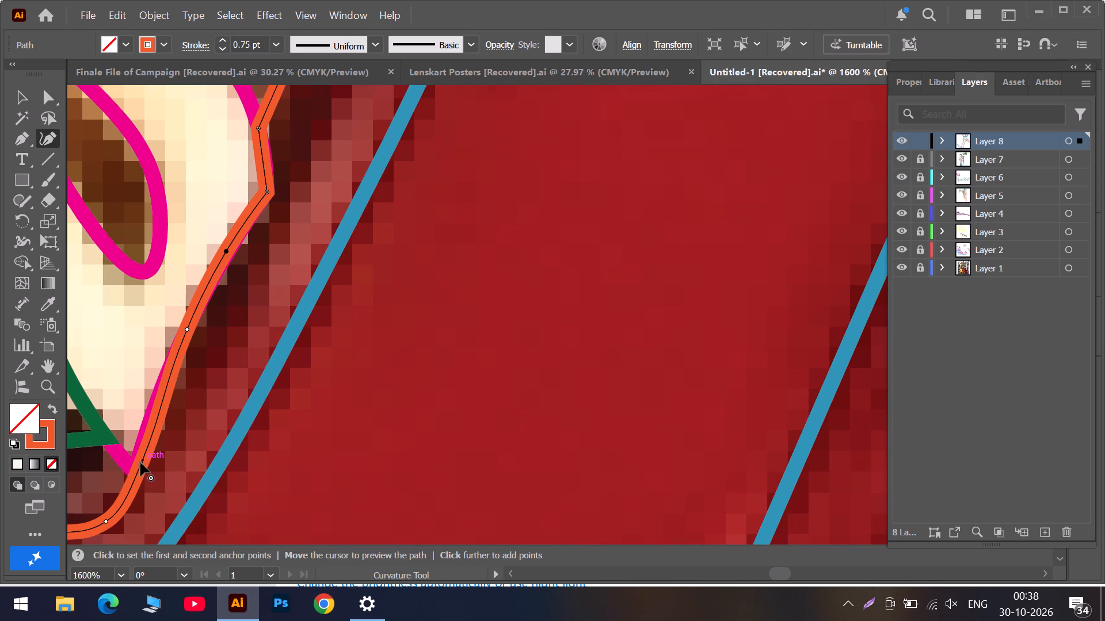
left_click_drag(140, 465, 133, 471)
left_click(158, 412)
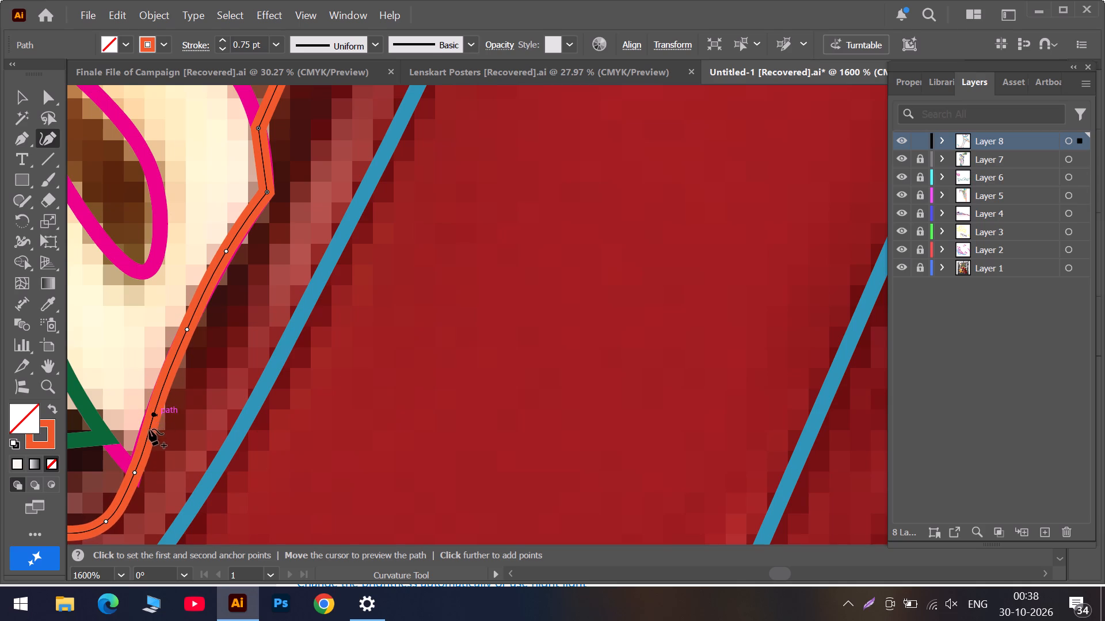
scroll(144, 450, "down", 3)
left_click_drag(134, 412, 134, 416)
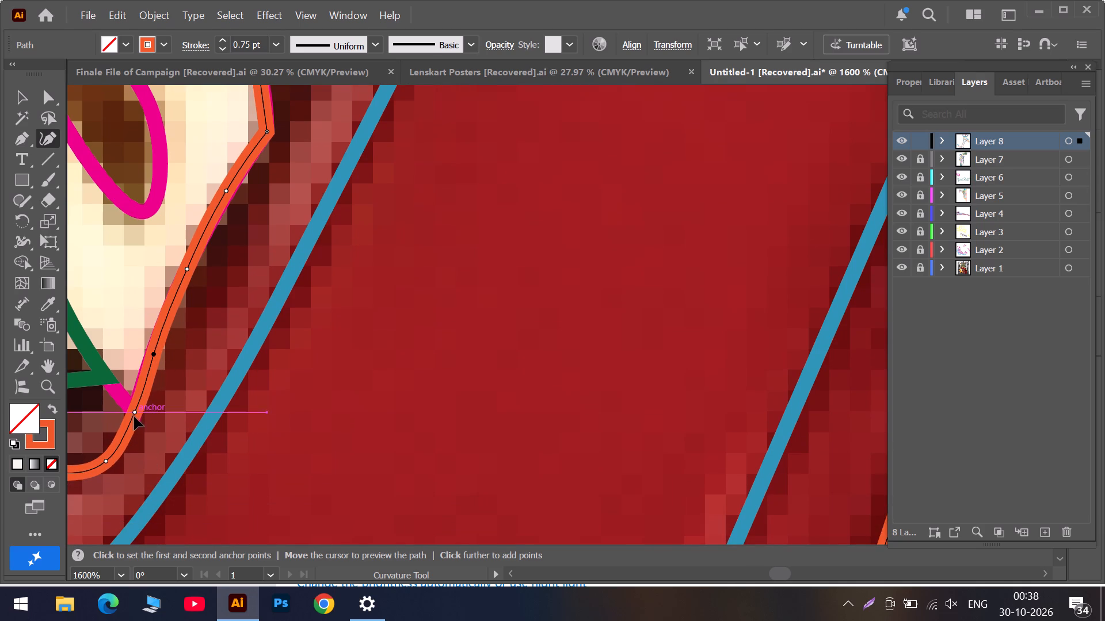
left_click_drag(134, 416, 131, 425)
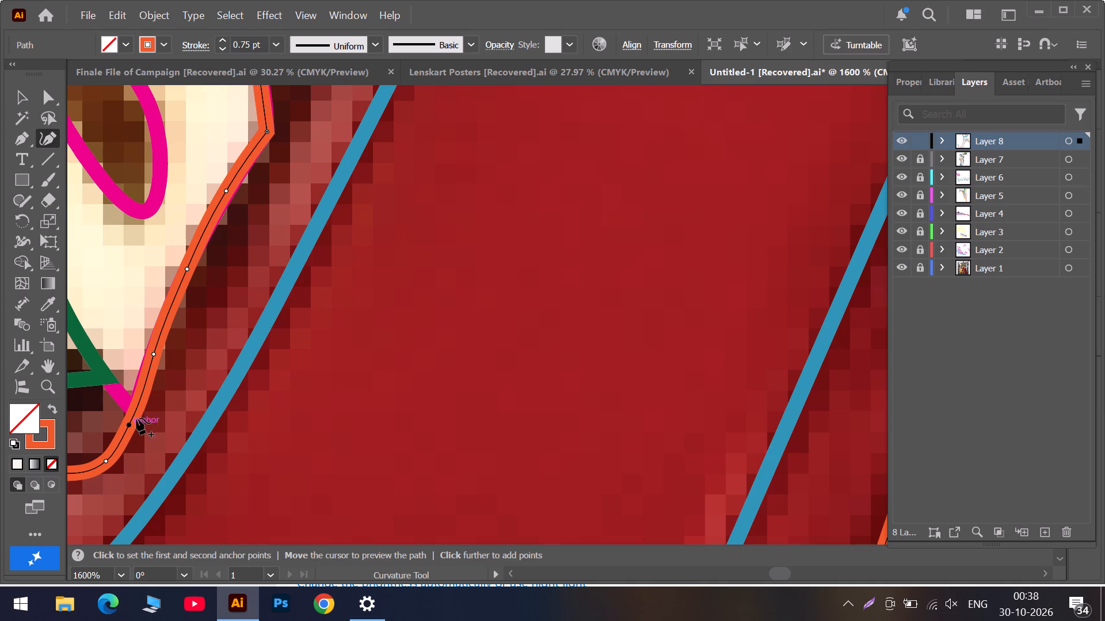
left_click_drag(141, 392, 140, 396)
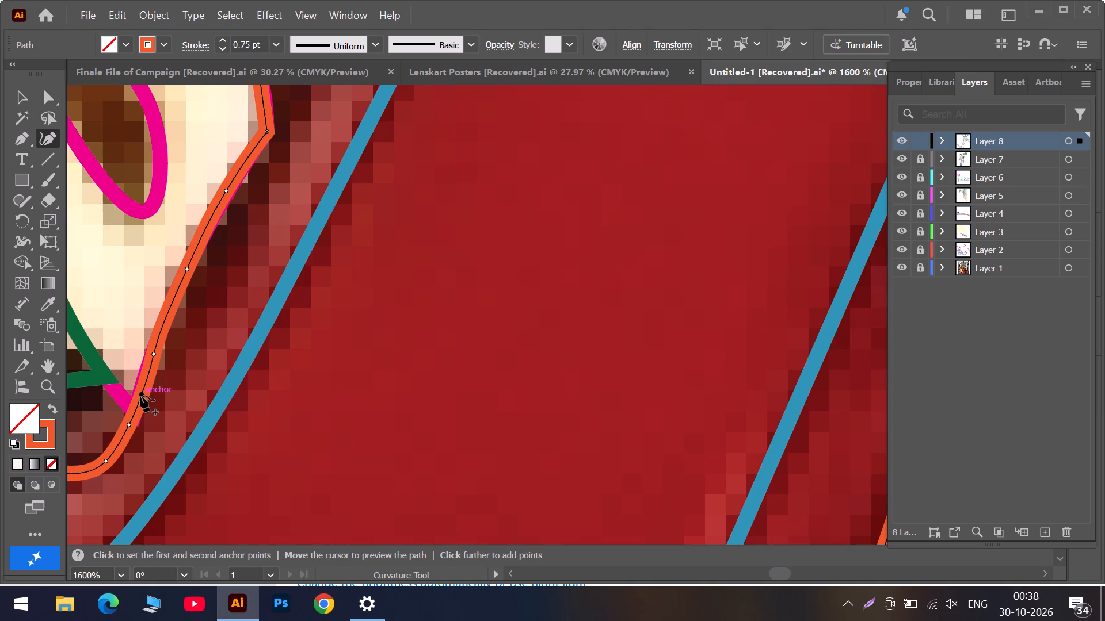
left_click_drag(140, 396, 139, 401)
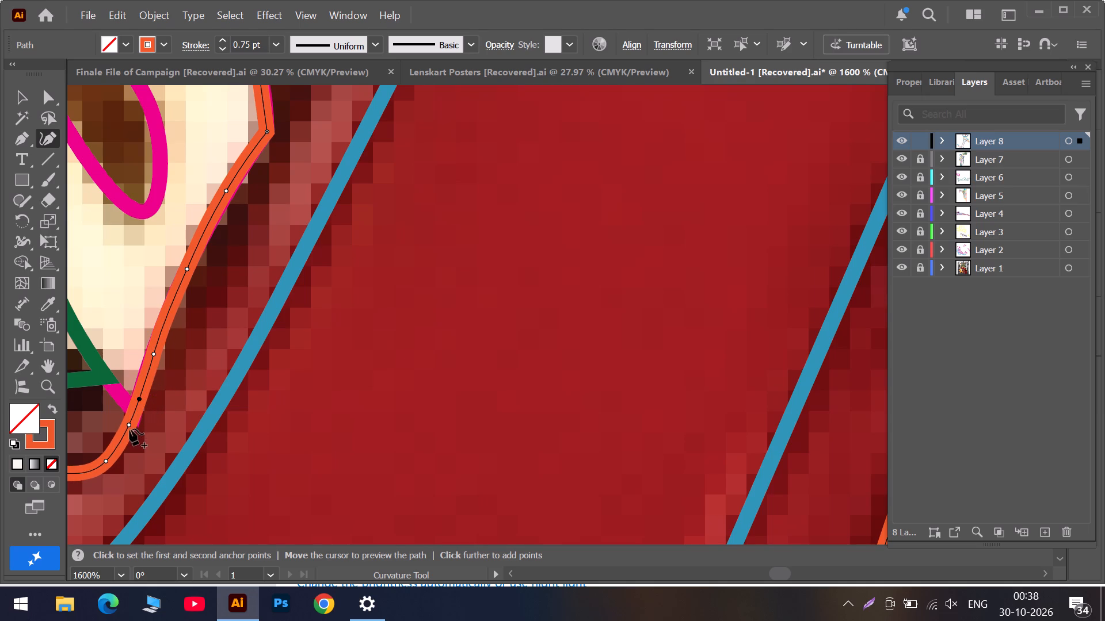
left_click(129, 425)
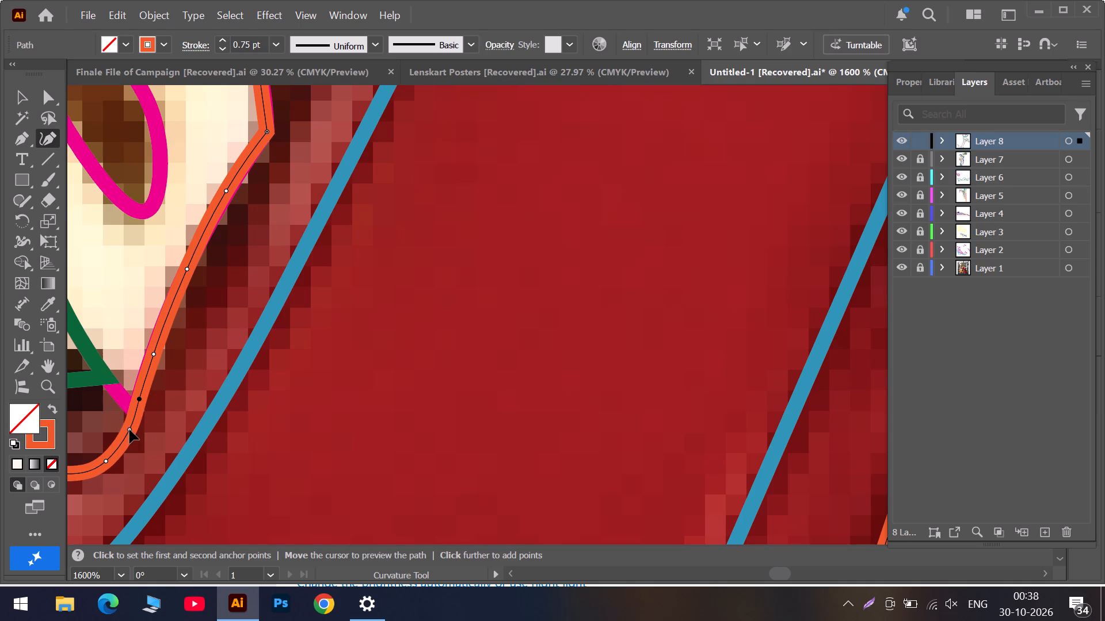
Save the document with the refined orange path.
scroll(153, 398, "down", 4, "alt")
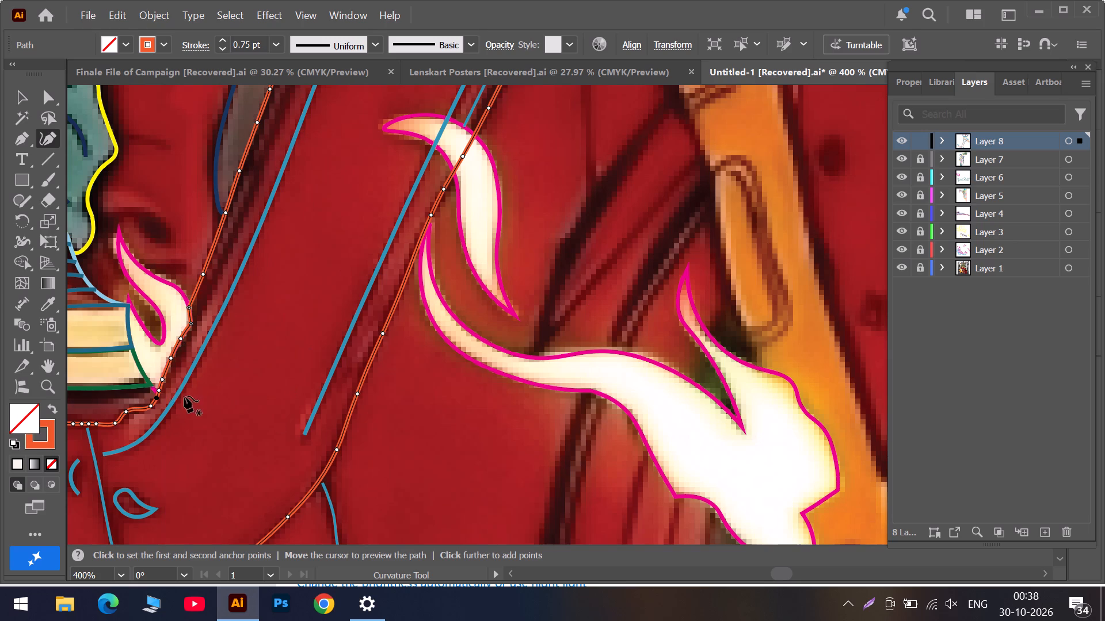
left_click(725, 577)
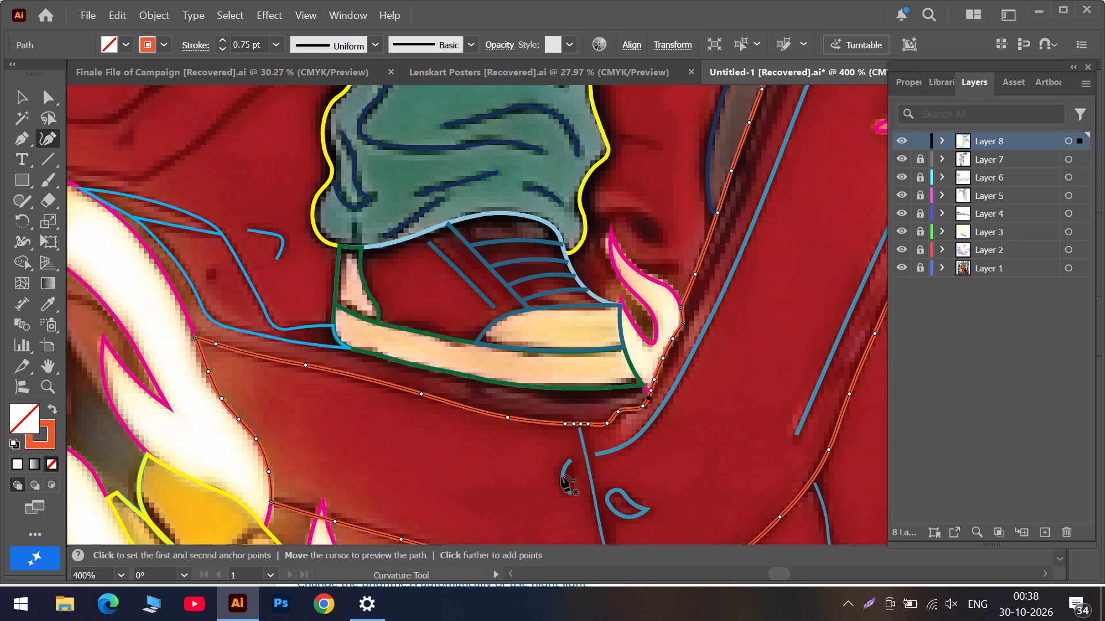
scroll(264, 386, "down", 1, "alt")
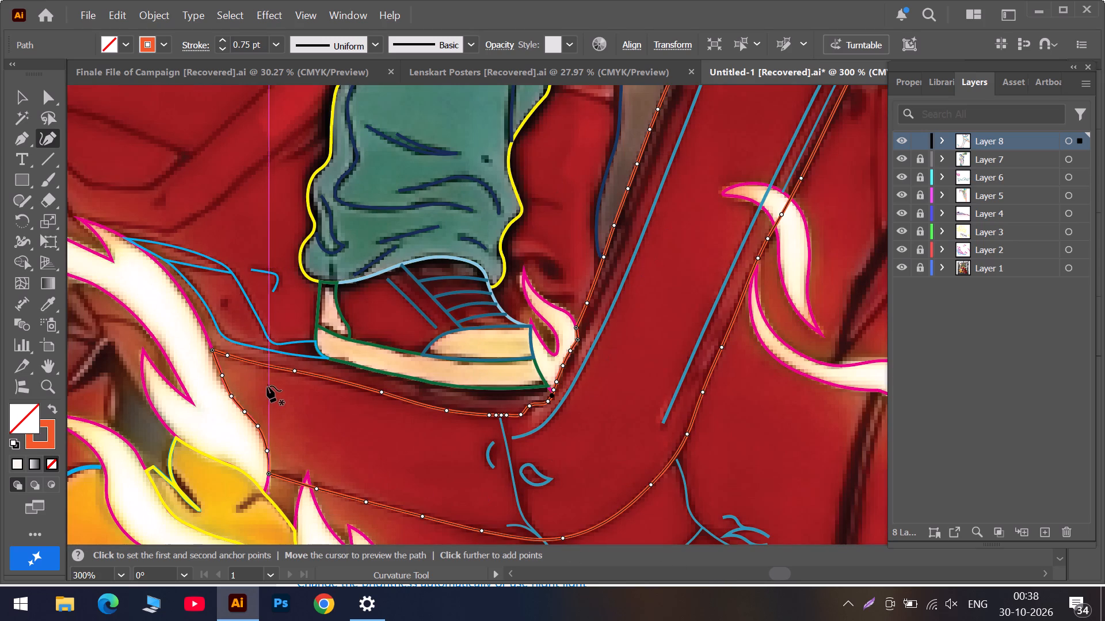
scroll(270, 385, "down", 2, "alt")
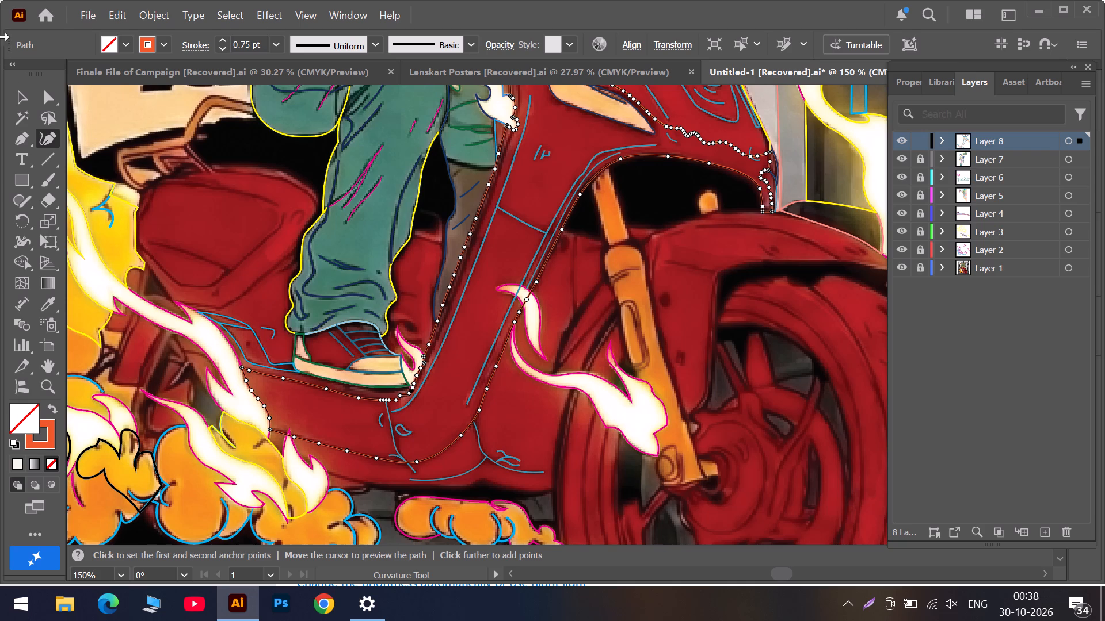
left_click(90, 18)
left_click(132, 159)
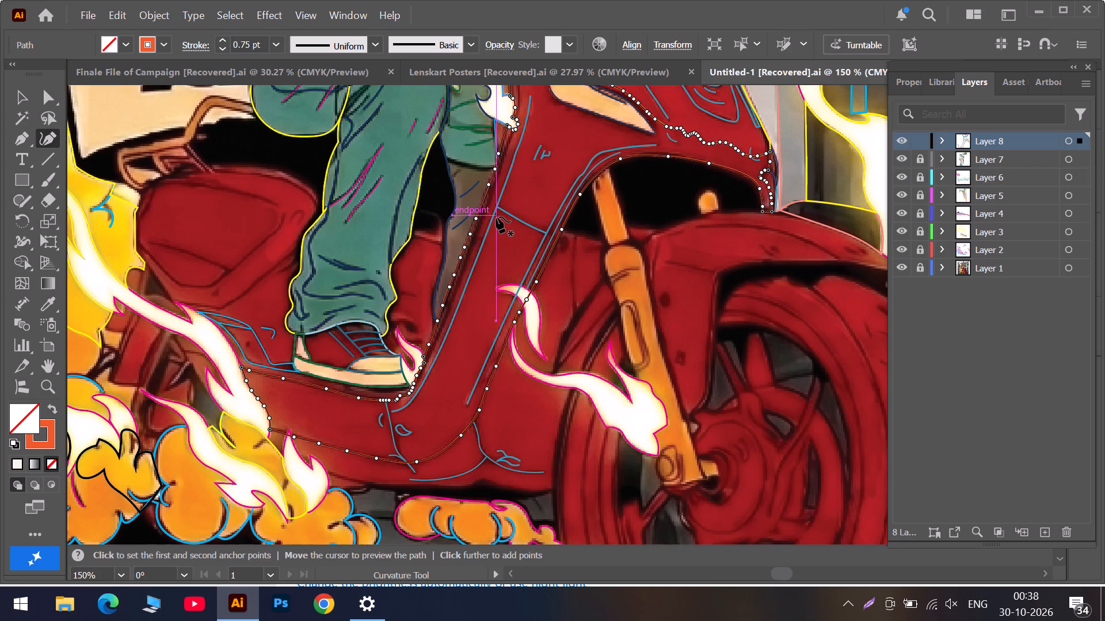
Start a new 0.75 pt orange curve of seven anchors down the dark seam of the scooter's front panel, beside the white flame.
scroll(500, 182, "up", 8)
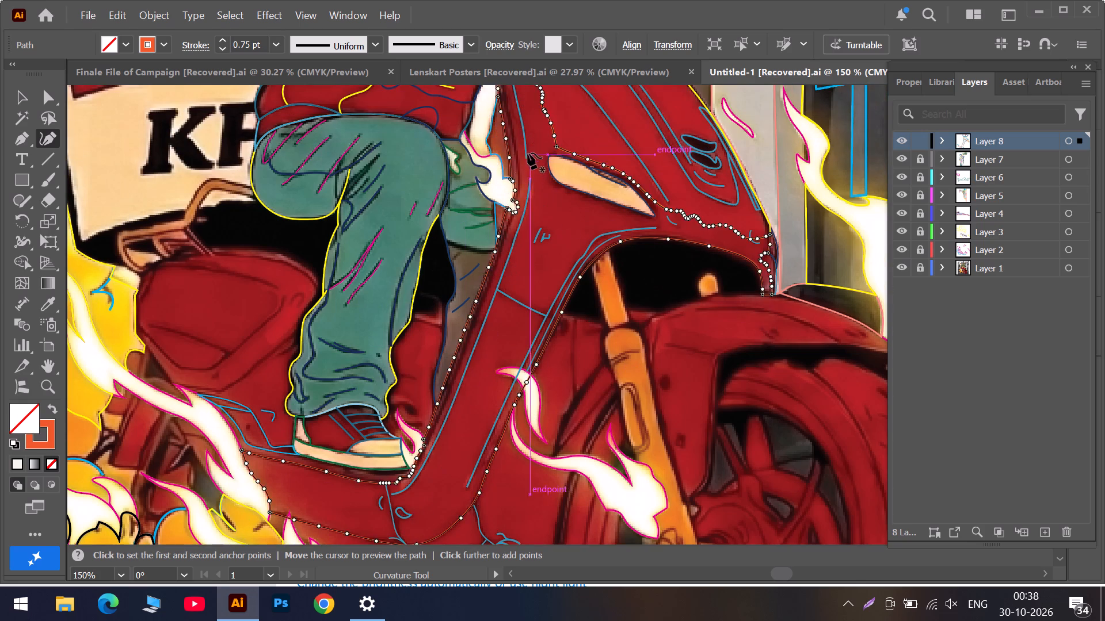
scroll(528, 153, "up", 4)
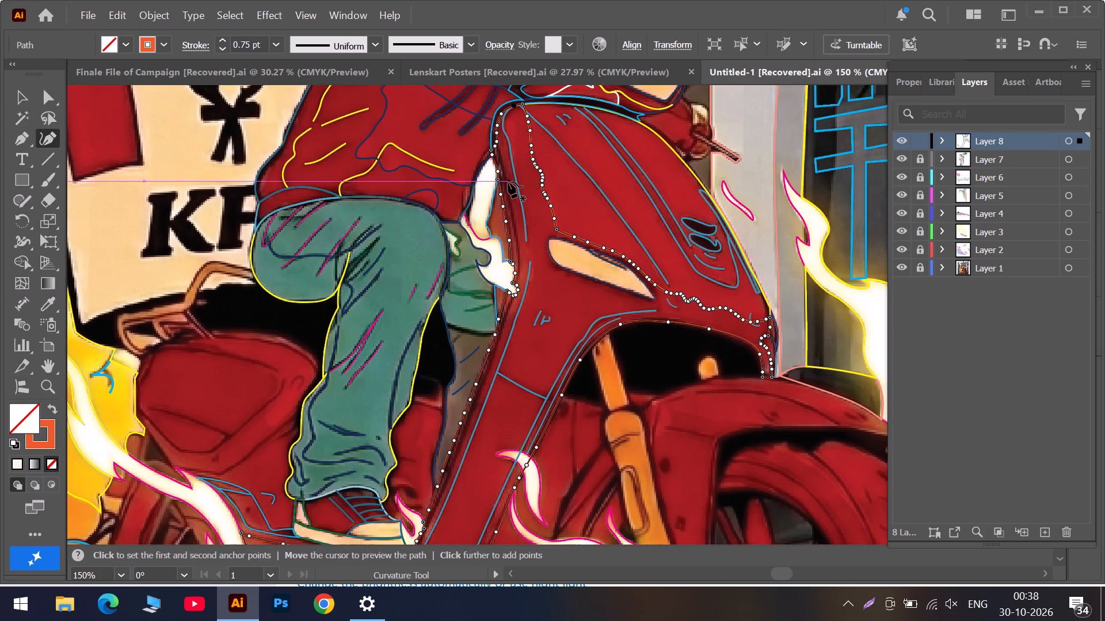
scroll(508, 183, "up", 3, "alt")
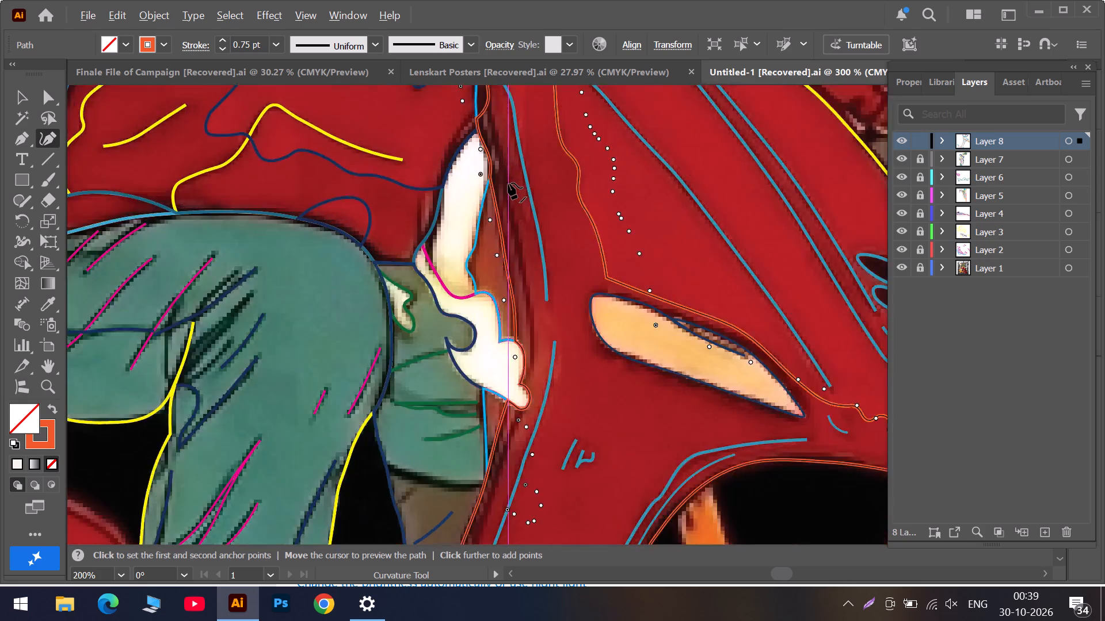
scroll(508, 183, "up", 2, "alt")
scroll(473, 131, "up", 8)
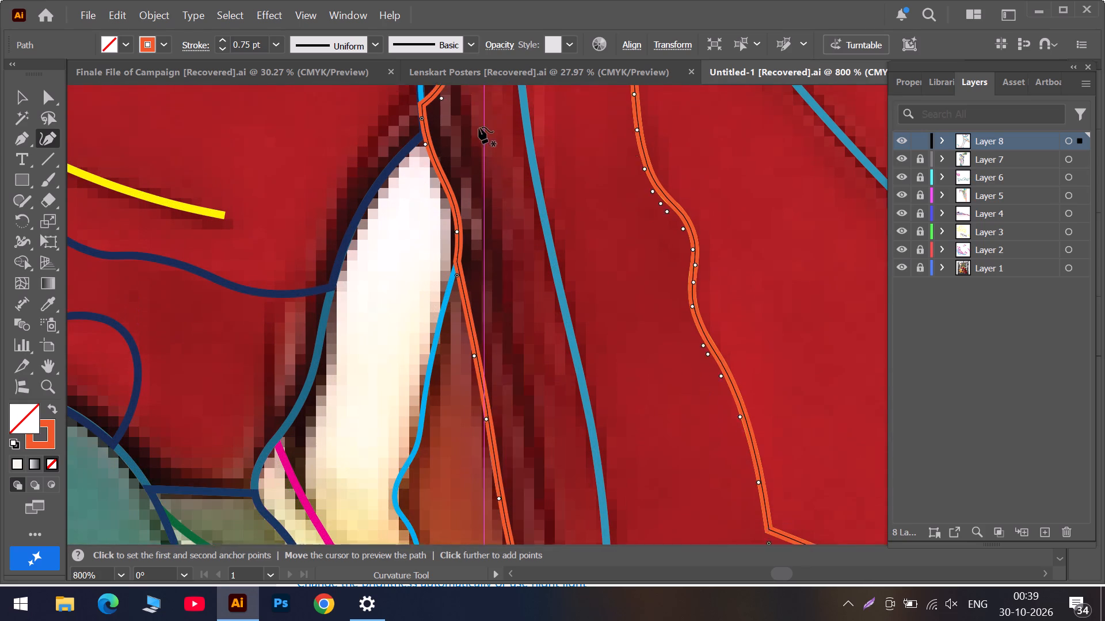
scroll(479, 127, "up", 4)
left_click(457, 157)
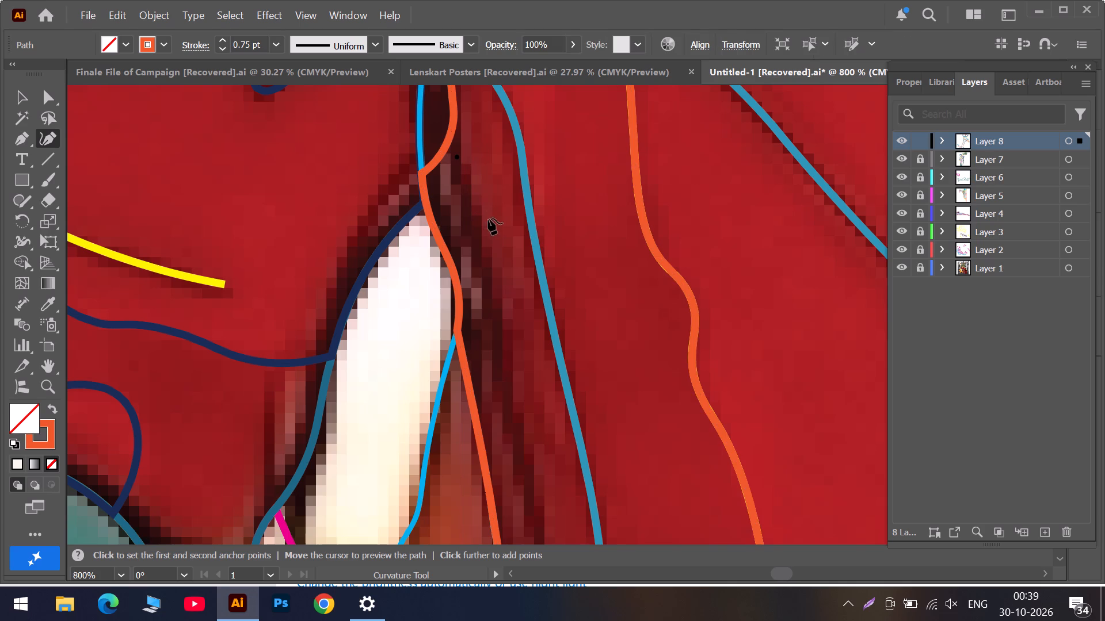
left_click(481, 255)
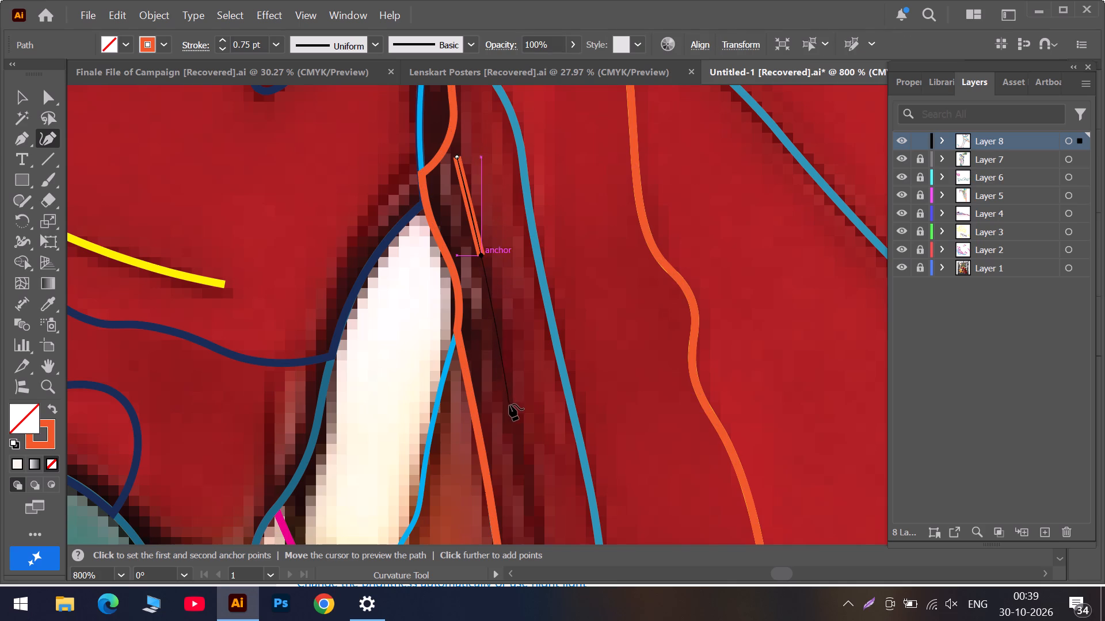
left_click(509, 404)
scroll(509, 404, "down", 7)
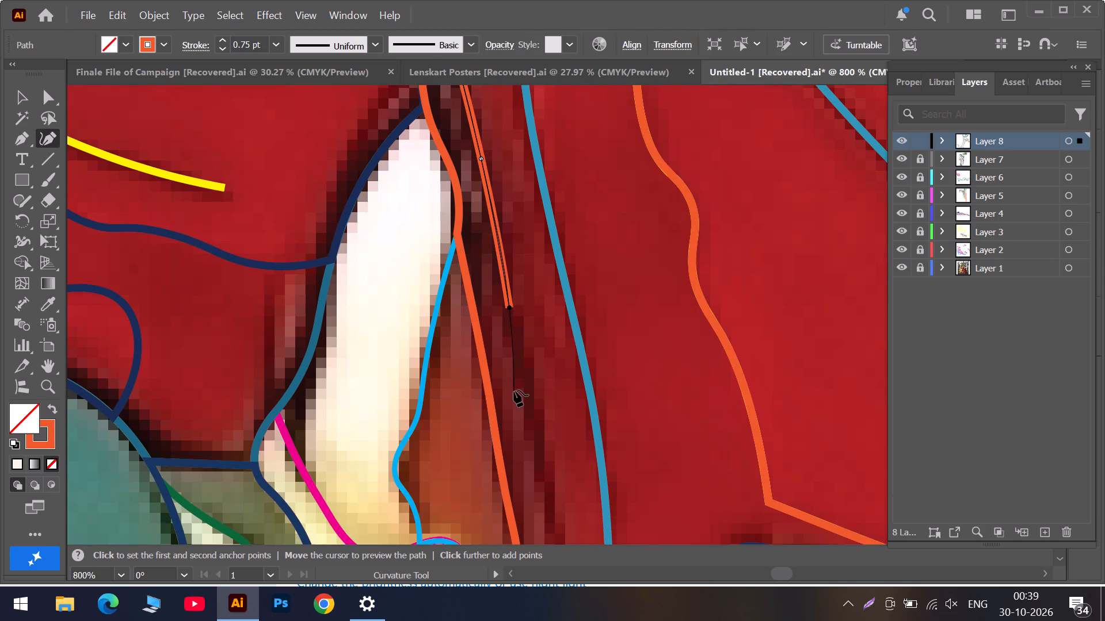
left_click(526, 395)
scroll(526, 396, "down", 6)
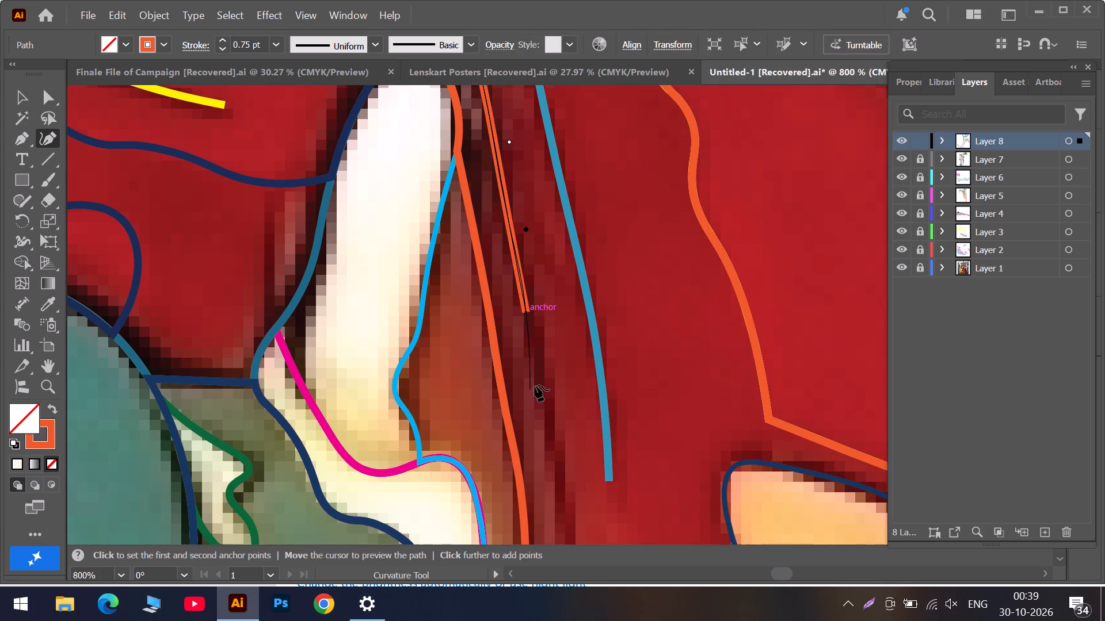
left_click(548, 420)
scroll(548, 421, "down", 6)
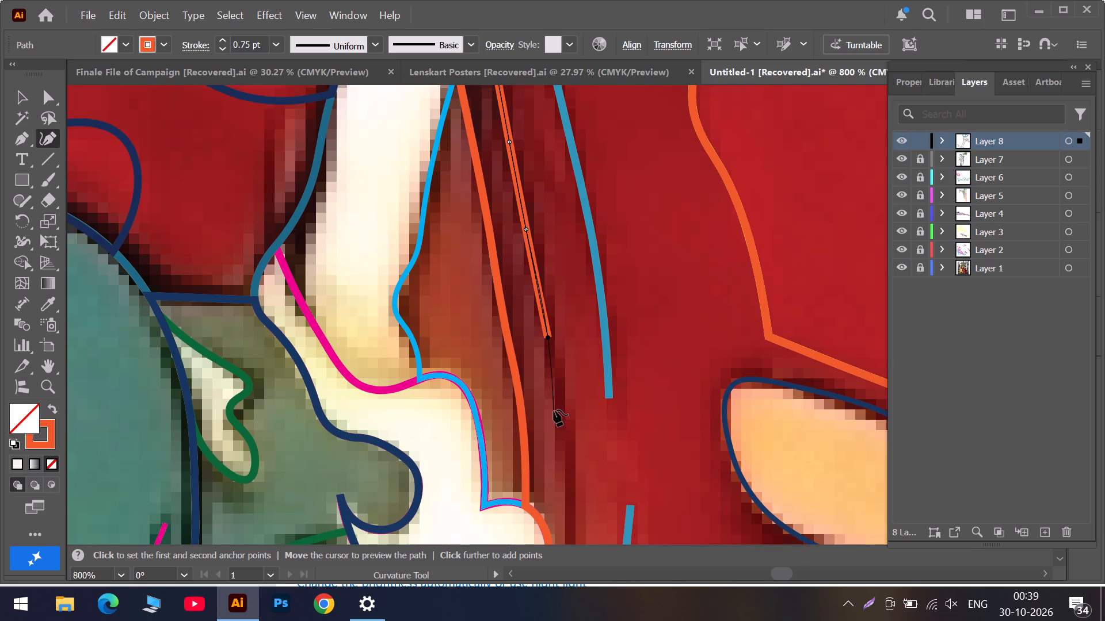
left_click(564, 426)
scroll(565, 427, "down", 7)
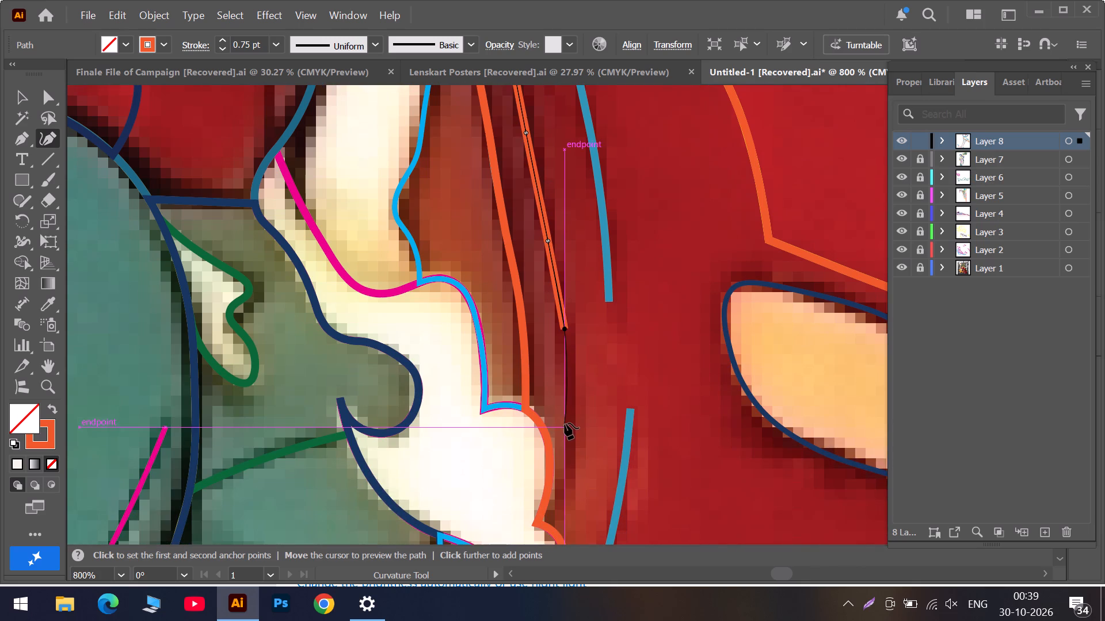
left_click(570, 460)
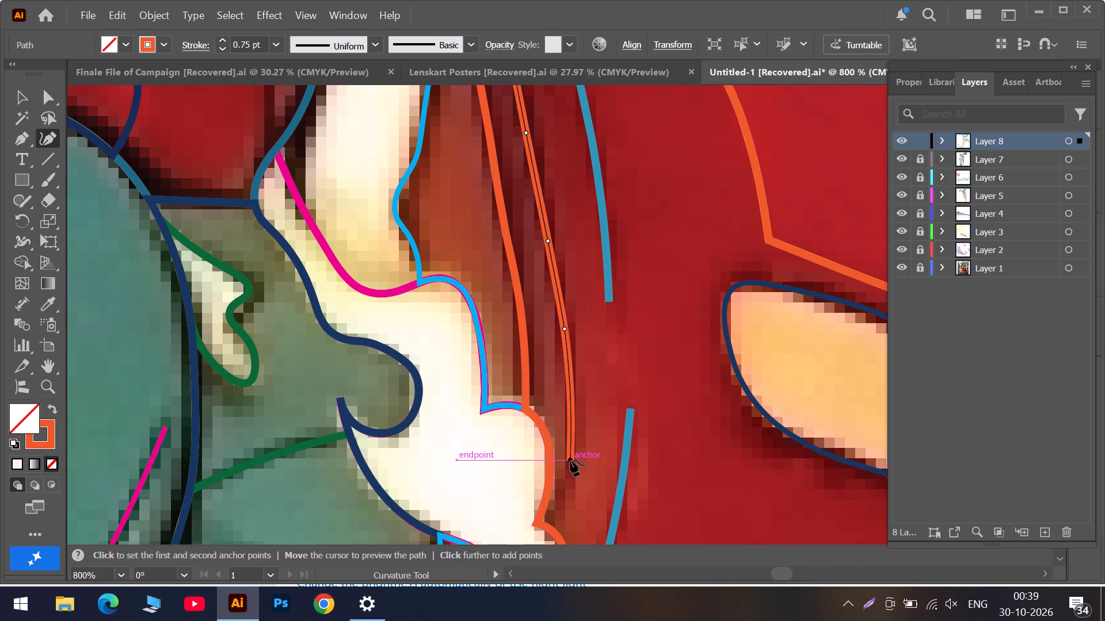
Extend the orange seam curve past the white flame's bottom tip with two anchors, adding and adjusting another beside the tip.
scroll(571, 460, "down", 13)
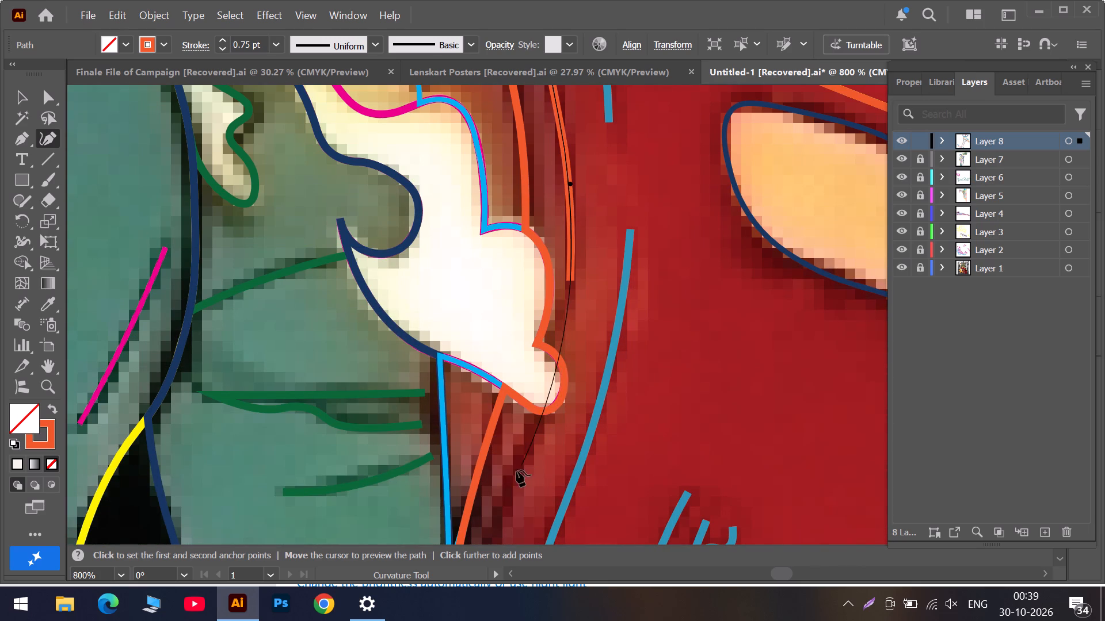
left_click(510, 485)
scroll(510, 485, "down", 6)
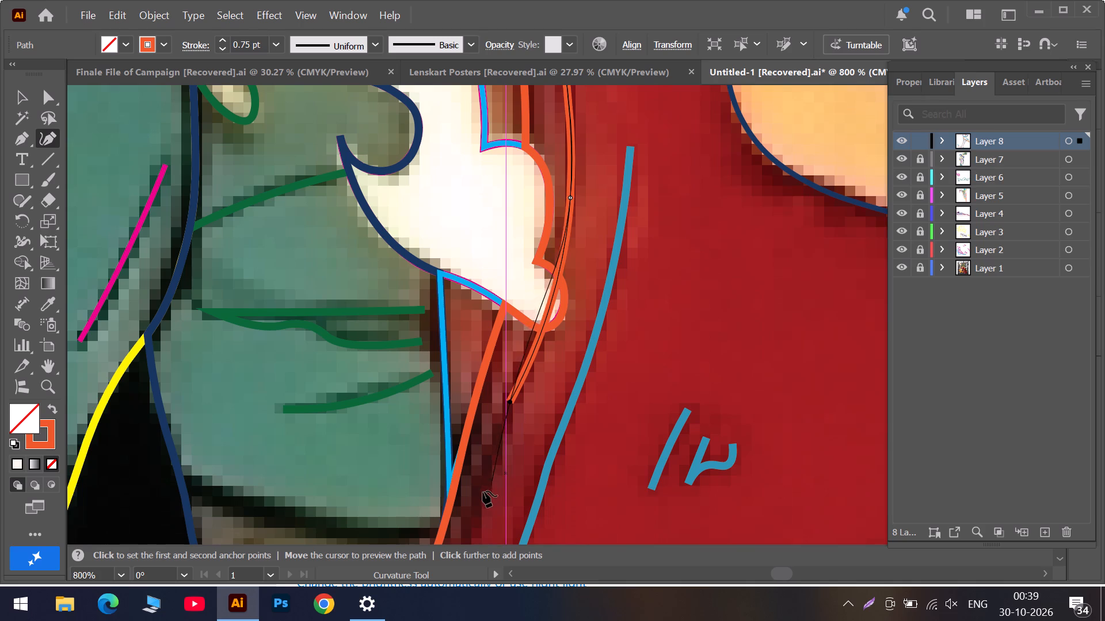
left_click(471, 508)
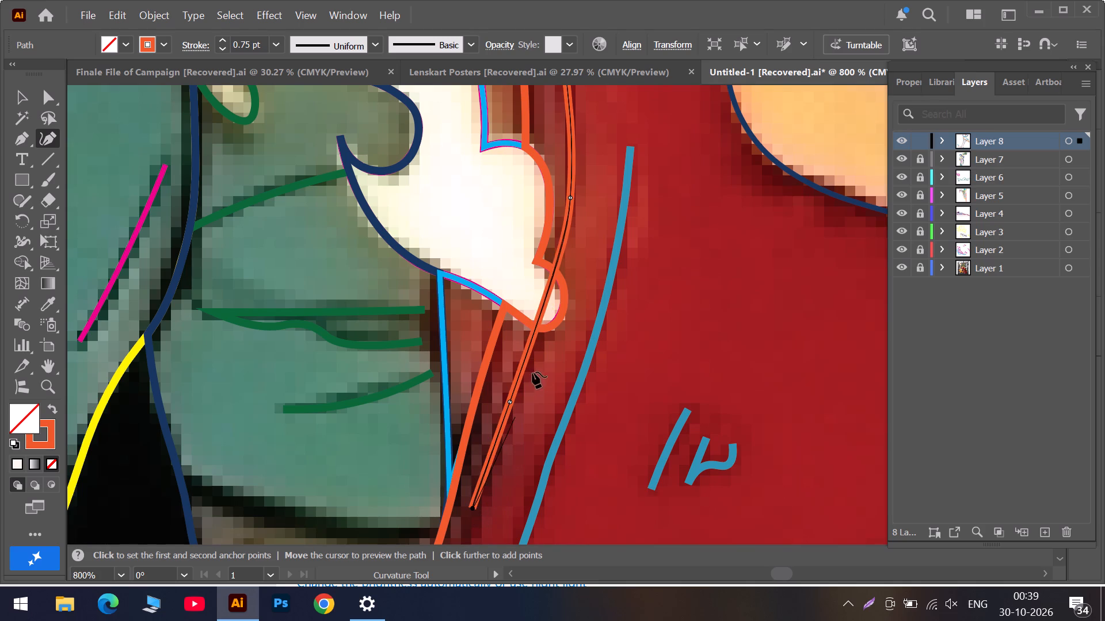
left_click_drag(548, 289, 548, 308)
Continue the seam curve beside the brown trouser area with two anchors, then add one between them and adjust it to follow the dark seam.
scroll(540, 324, "down", 7)
scroll(489, 361, "down", 7)
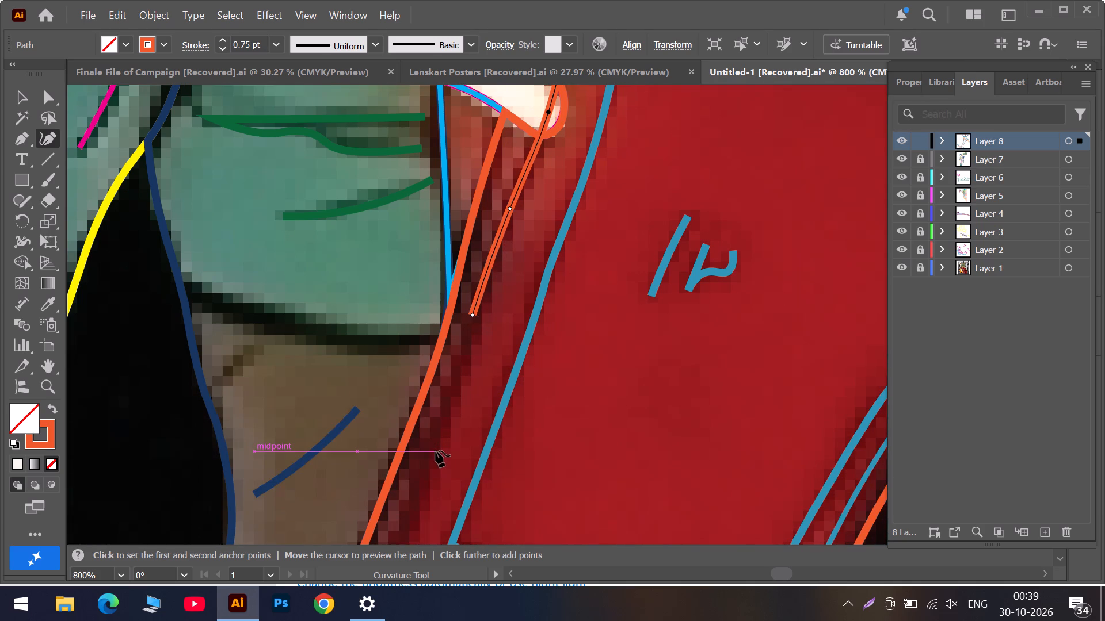
left_click(436, 451)
scroll(82, 204, "down", 14)
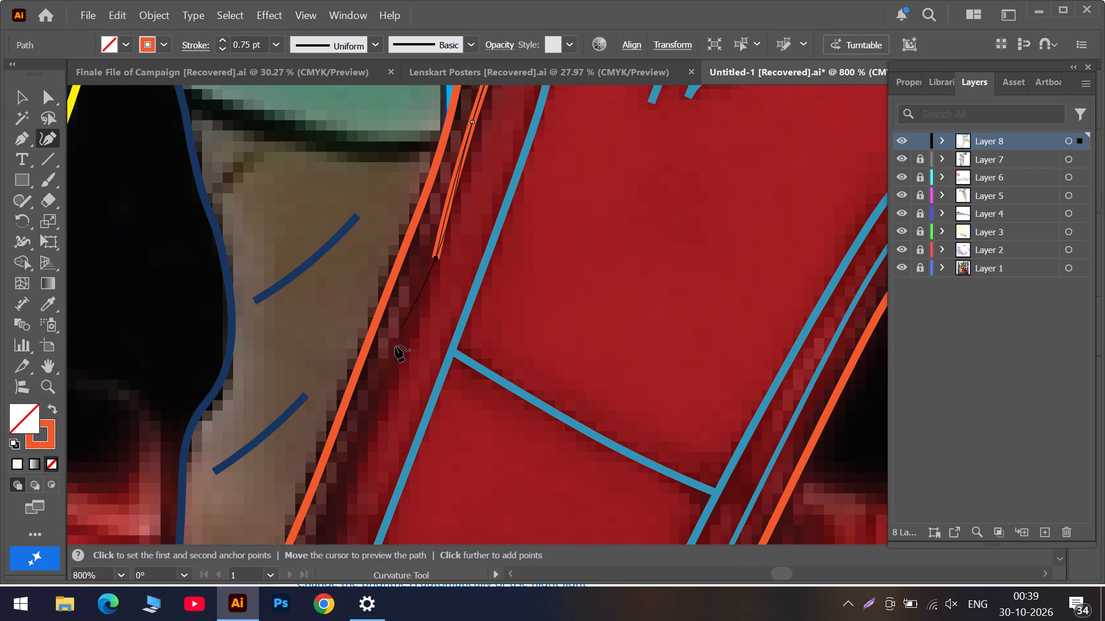
left_click(369, 423)
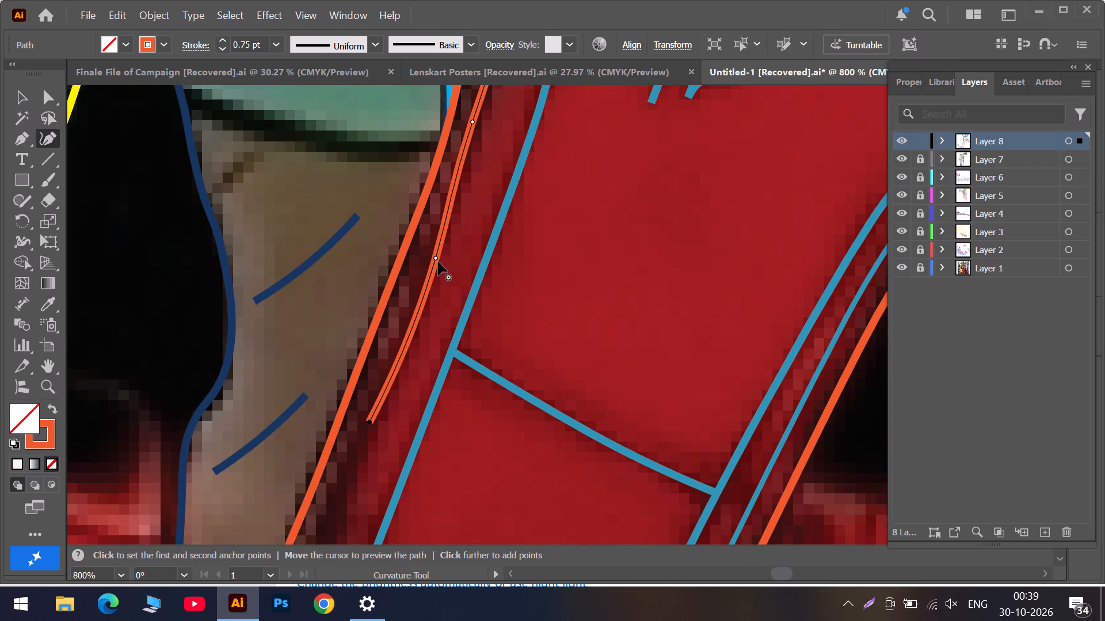
left_click_drag(422, 301, 405, 339)
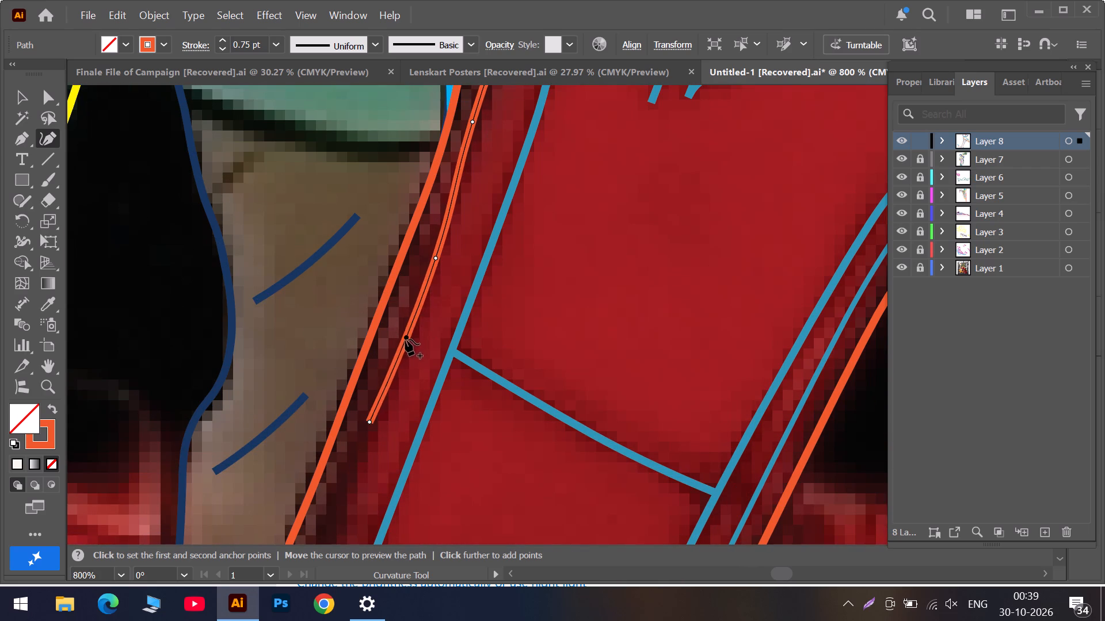
left_click_drag(405, 339, 398, 352)
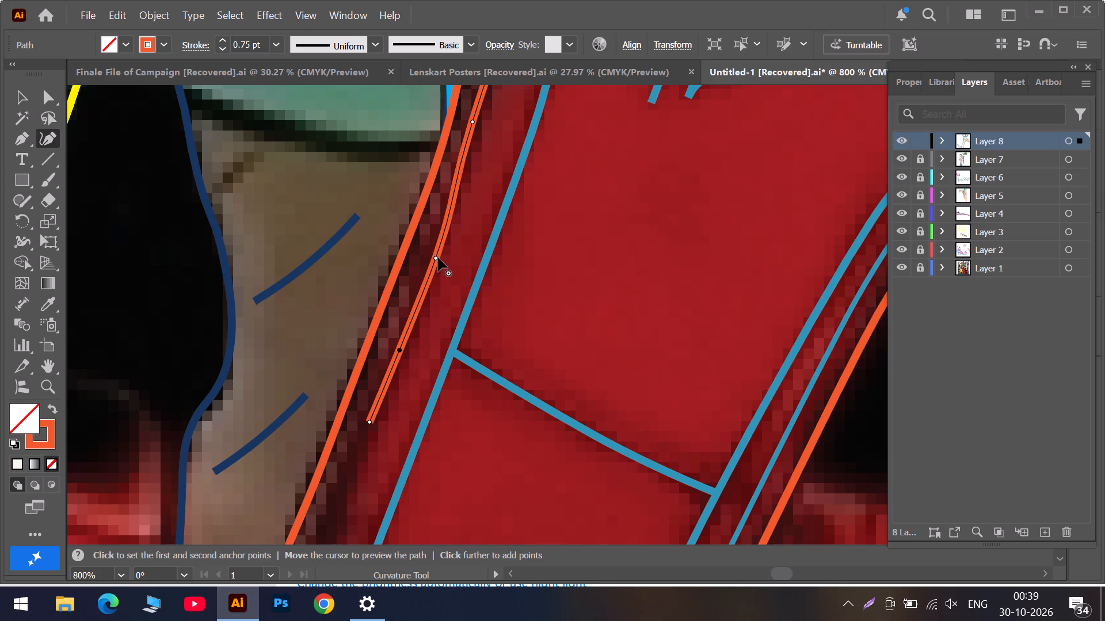
left_click_drag(435, 258, 425, 275)
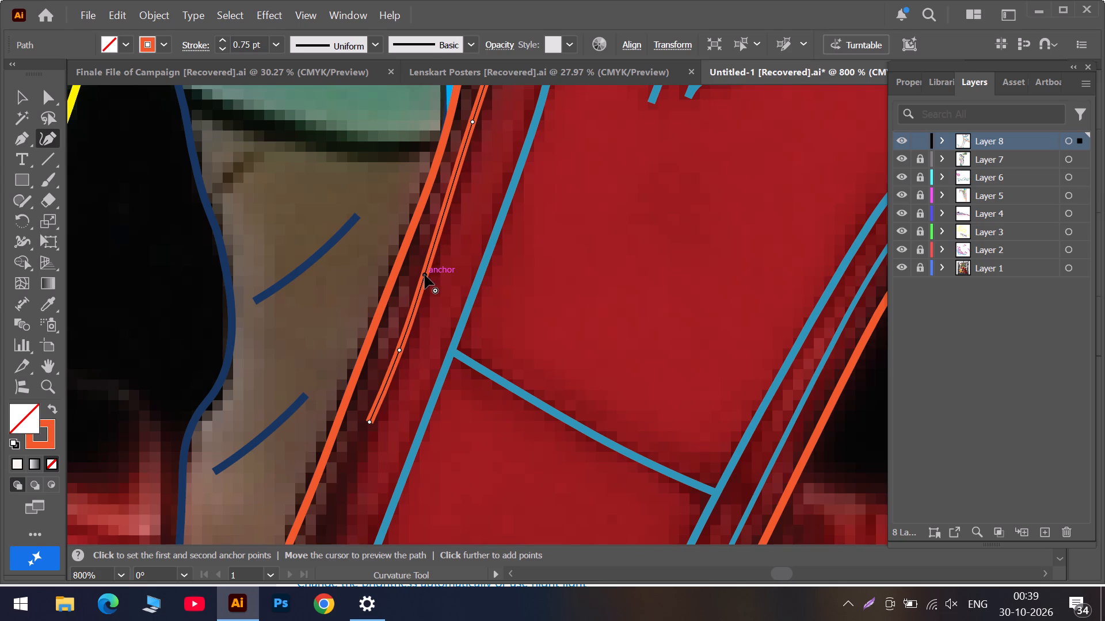
Extend the seam curve with three more anchors down the dark line between the orange outline and the blue line.
scroll(428, 273, "up", 7)
scroll(479, 251, "down", 7)
scroll(433, 282, "down", 8)
scroll(372, 309, "down", 7)
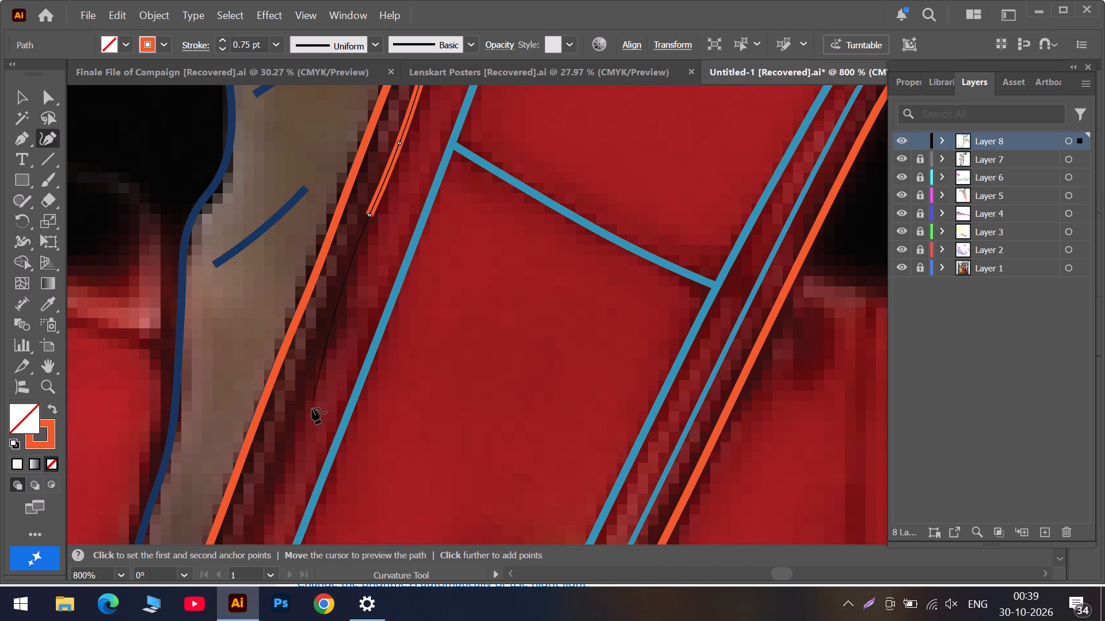
left_click(282, 448)
scroll(282, 448, "down", 7)
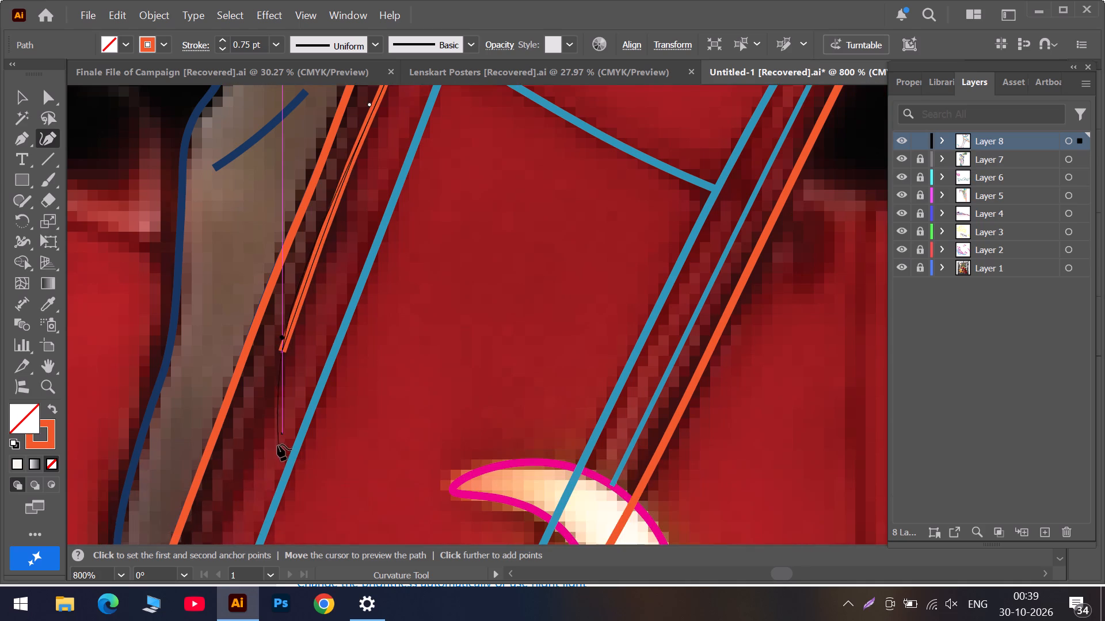
scroll(276, 443, "down", 7)
left_click(207, 458)
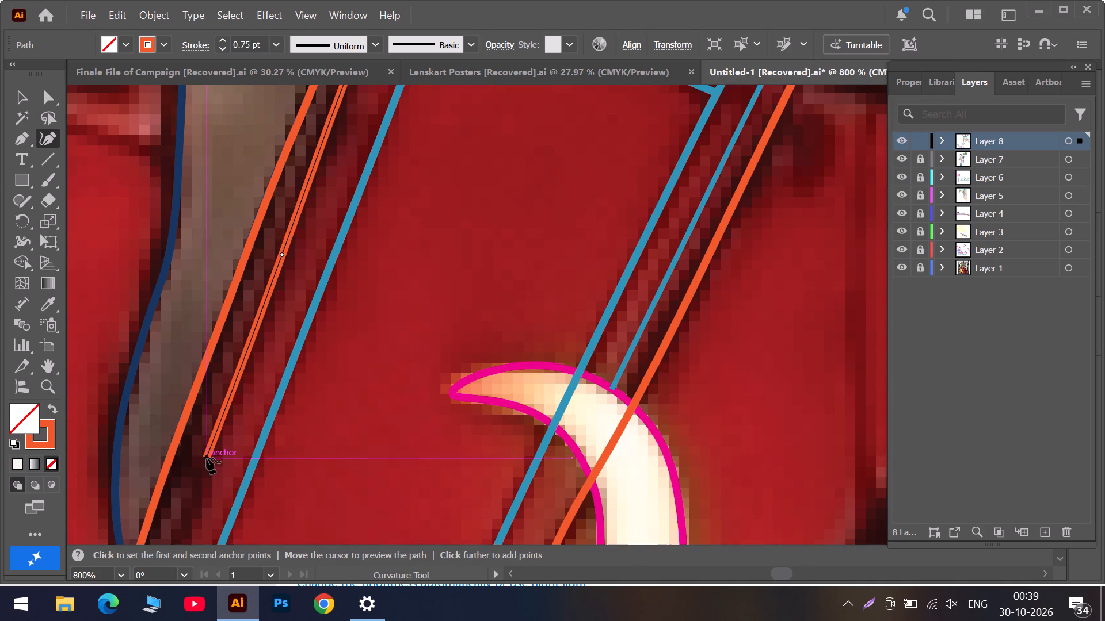
scroll(207, 458, "down", 14)
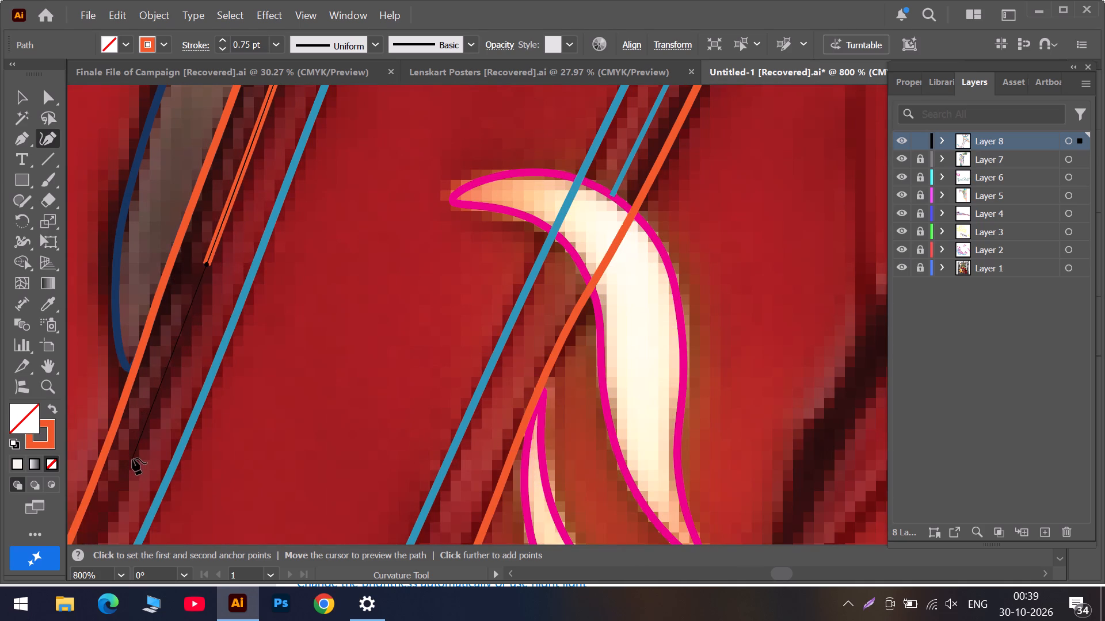
left_click(132, 458)
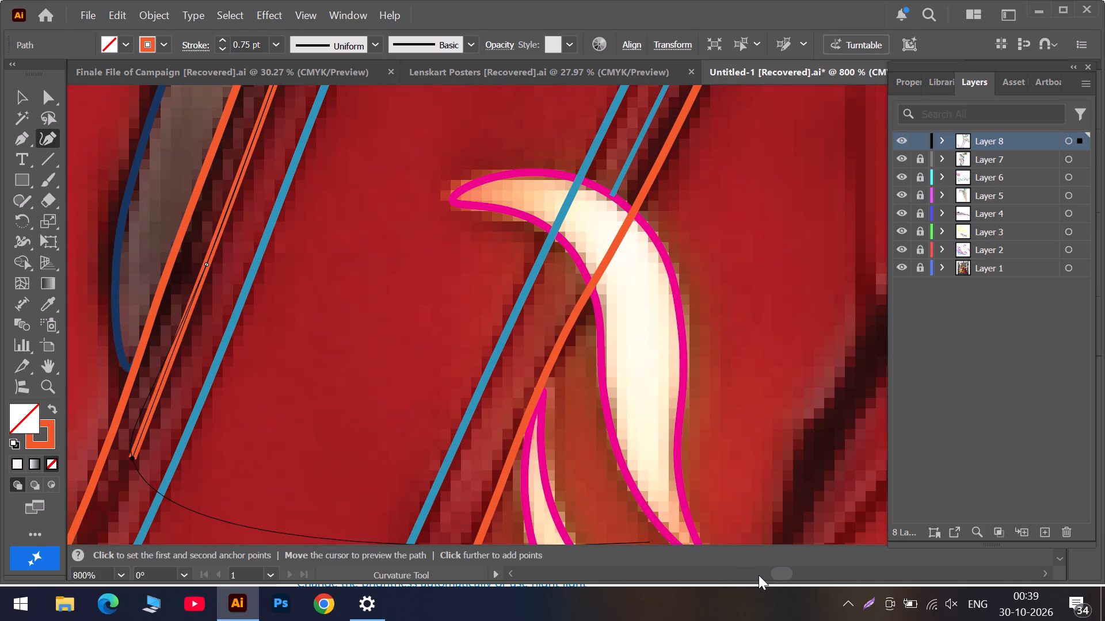
End the seam curve on the orange outline's corner anchor beside the flame at the shoe tip.
left_click(759, 575)
scroll(687, 480, "down", 7)
scroll(571, 416, "down", 7)
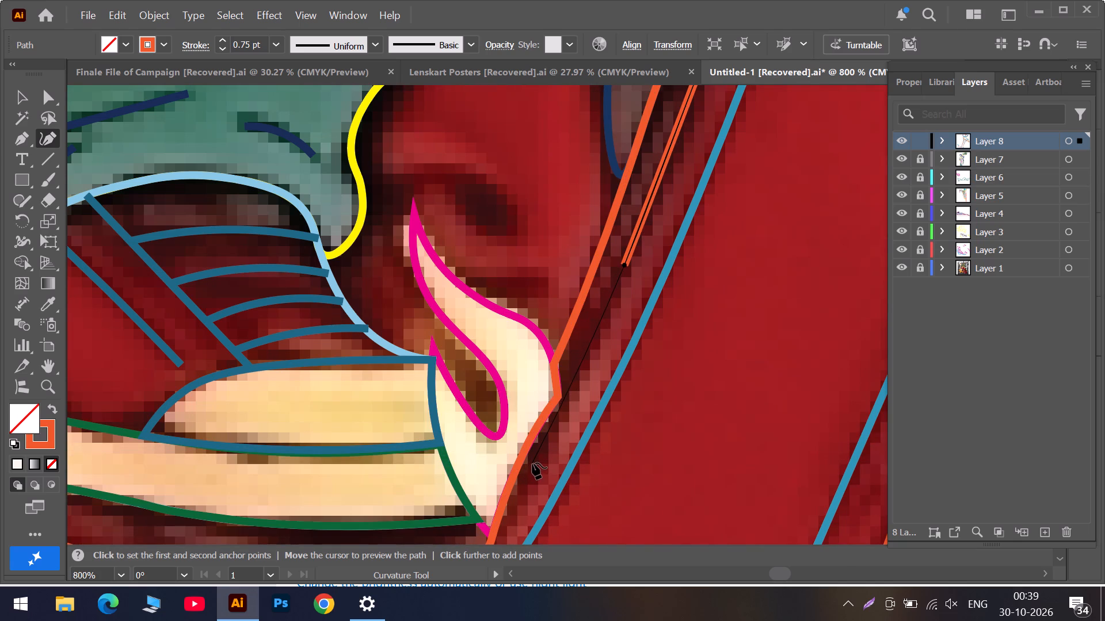
scroll(535, 459, "down", 10)
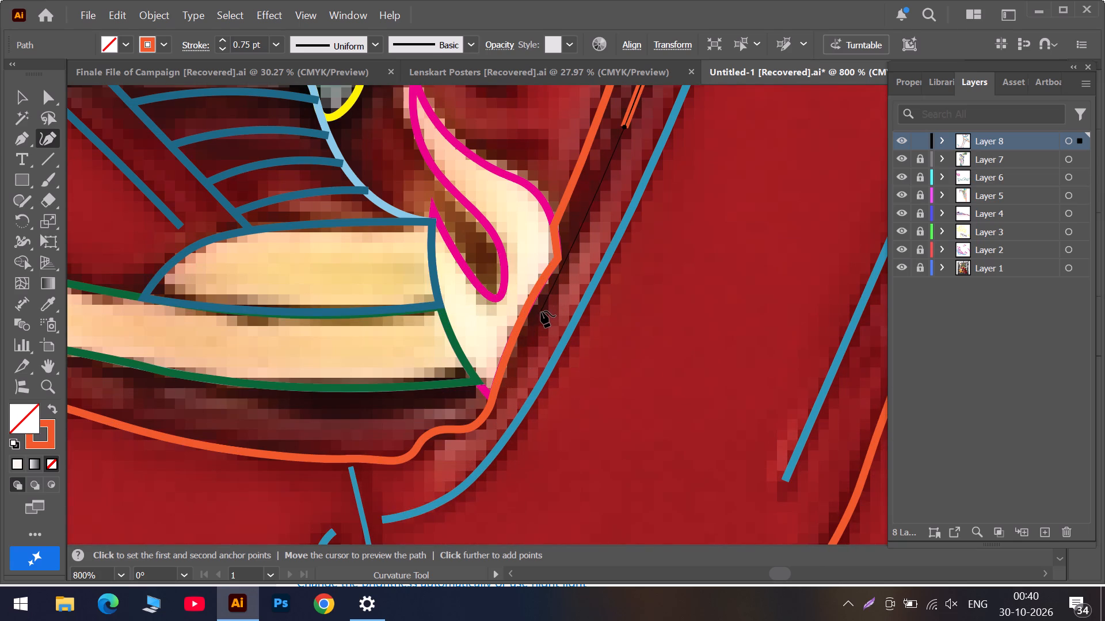
left_click(571, 235)
left_click_drag(571, 235, 558, 259)
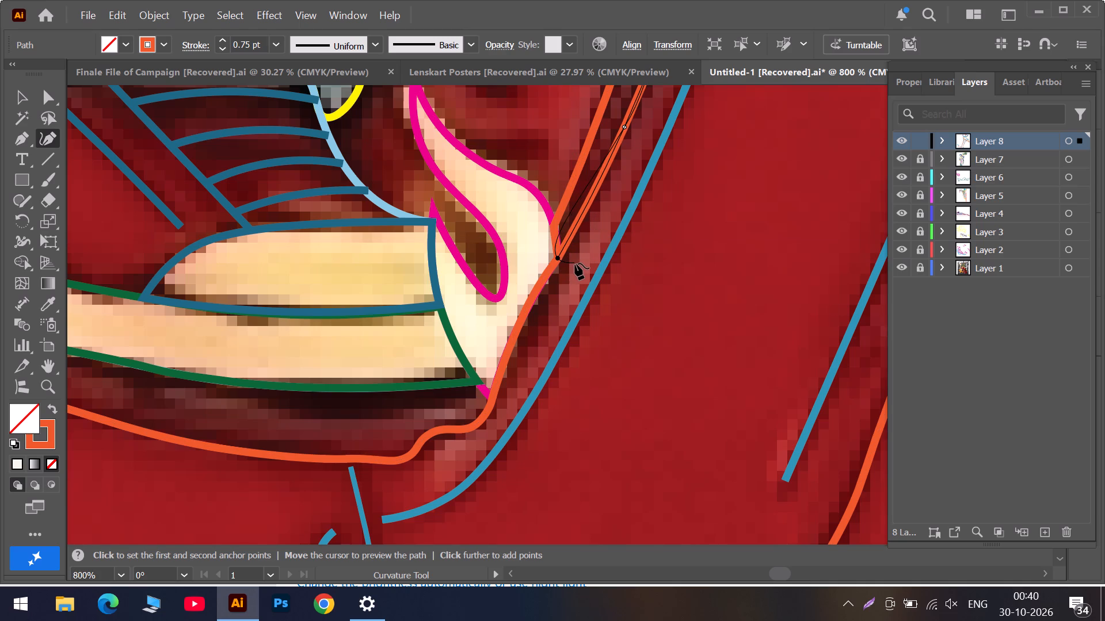
key("Escape")
Nudge the seam curve's anchor beside the junction of the blue cross line to smooth the bend there.
scroll(628, 279, "up", 8)
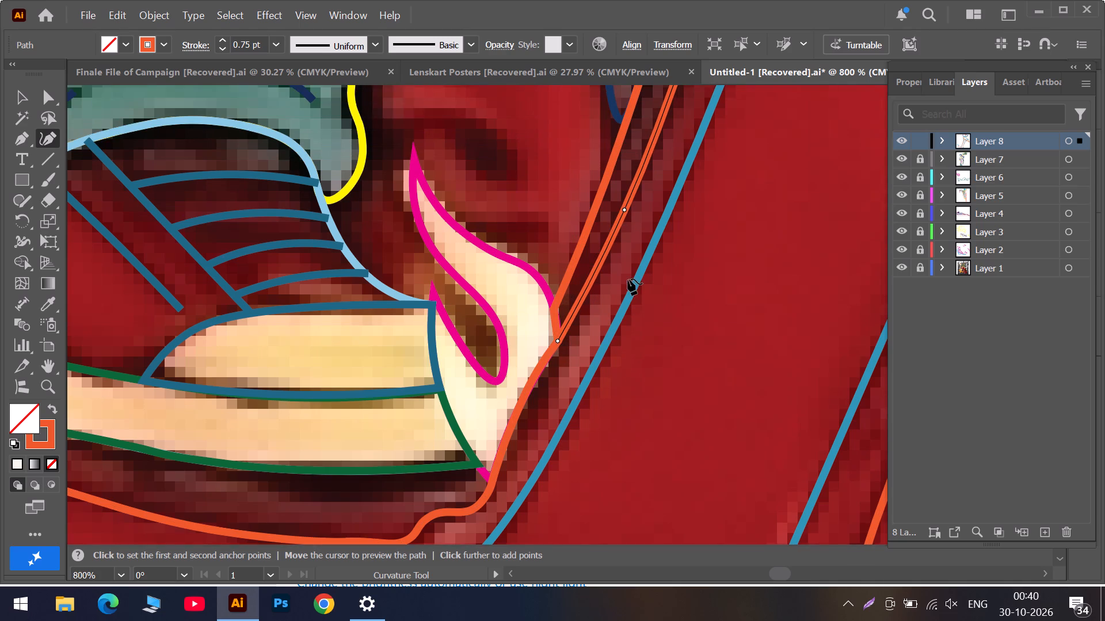
scroll(628, 279, "up", 18)
scroll(773, 264, "up", 7)
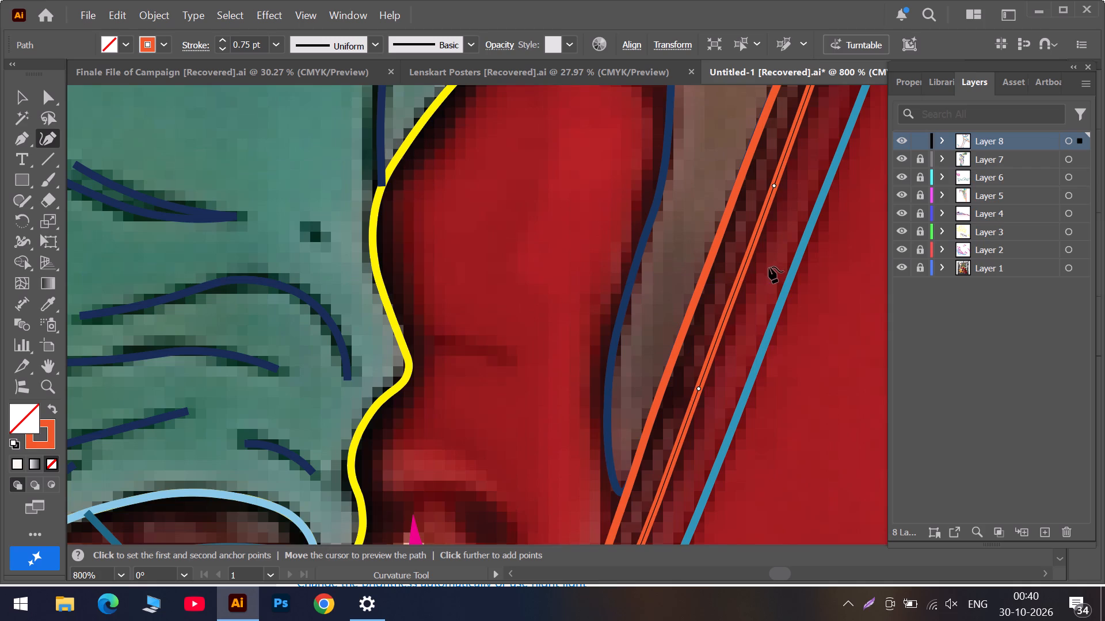
scroll(769, 270, "up", 20)
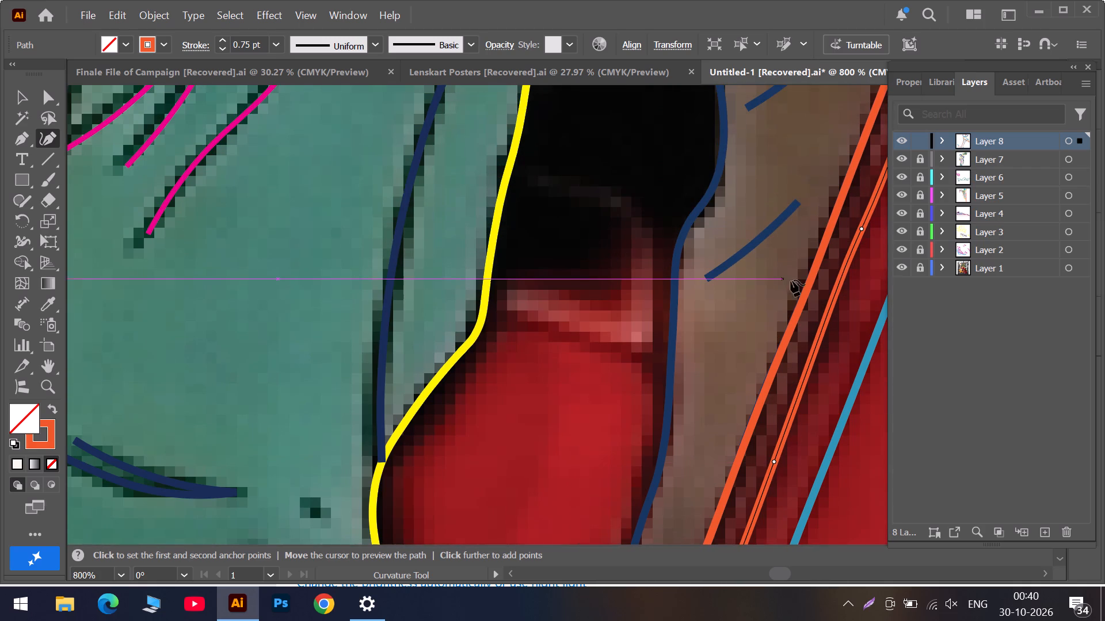
scroll(802, 279, "up", 6)
left_click(799, 571)
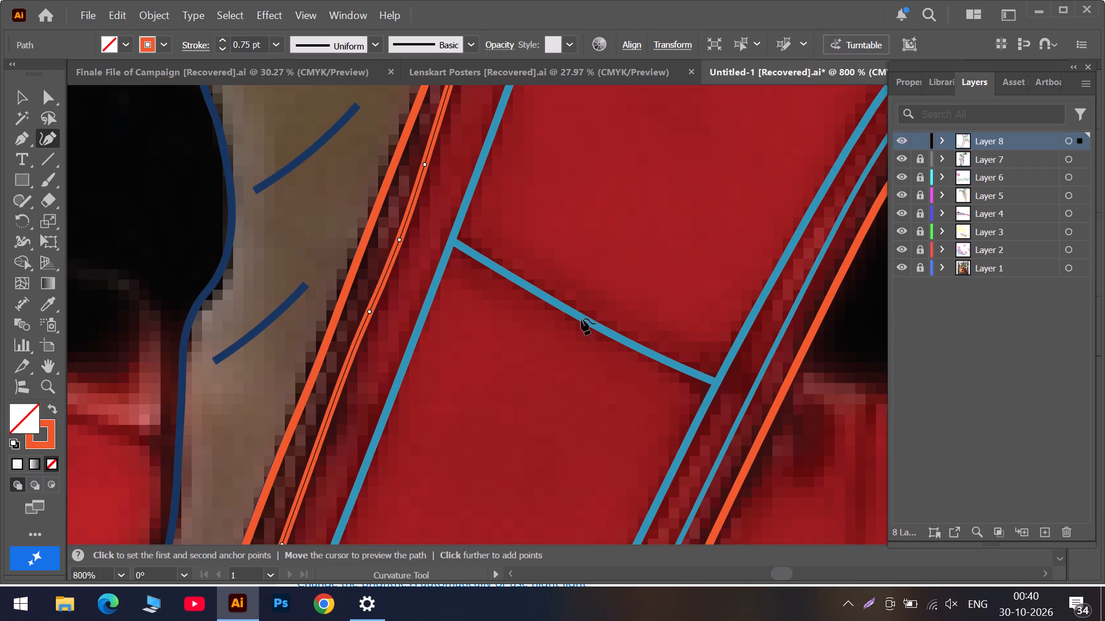
scroll(575, 310, "up", 7)
left_click_drag(399, 338, 395, 345)
Move the seam curve's top end anchor onto the orange outline above the white flame and end the path.
scroll(481, 274, "up", 2)
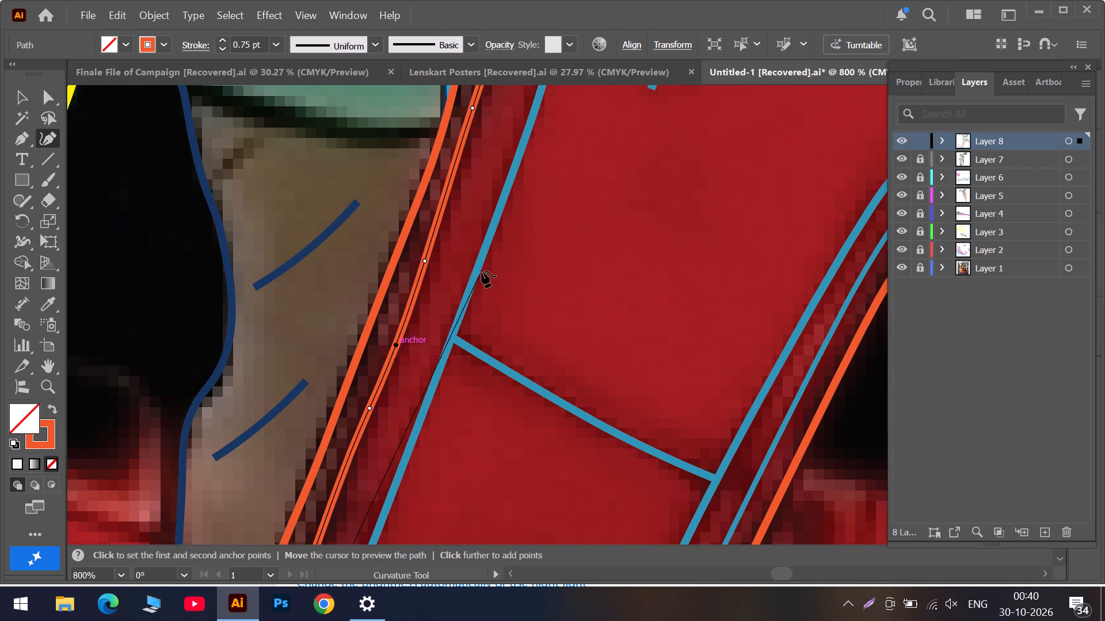
scroll(482, 271, "up", 5)
scroll(534, 174, "up", 14)
scroll(577, 171, "up", 13)
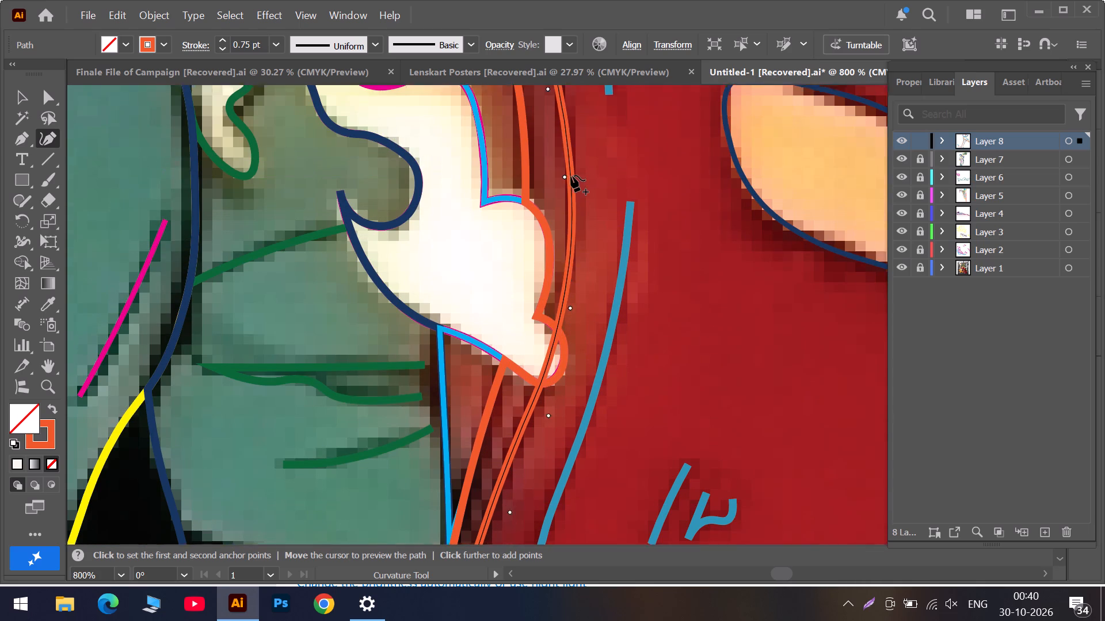
scroll(570, 176, "up", 14)
scroll(538, 171, "up", 7)
scroll(487, 116, "up", 7)
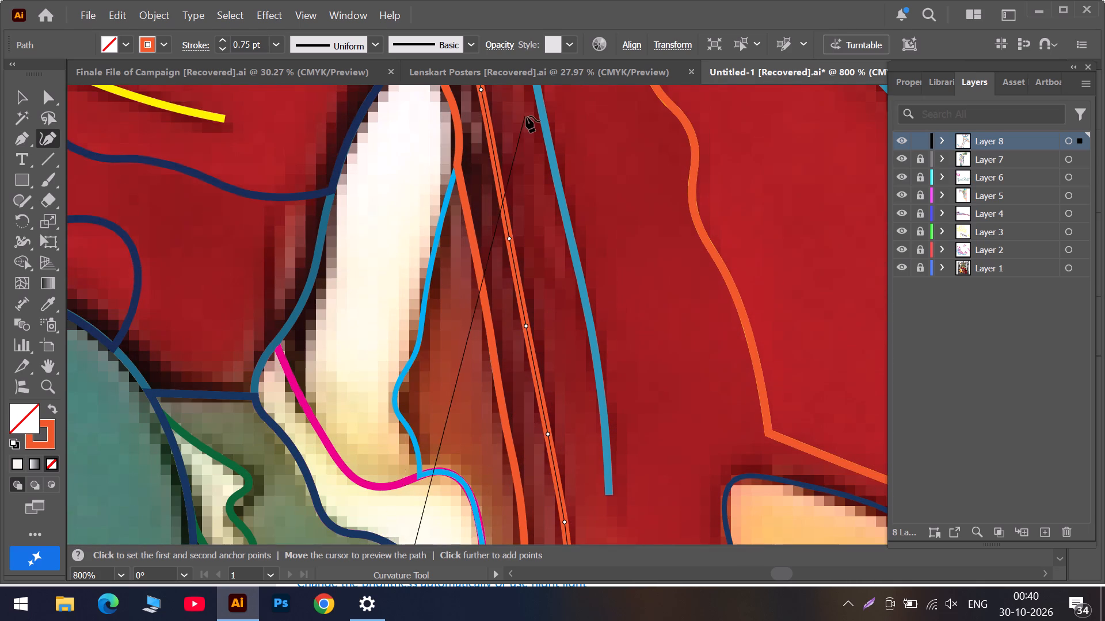
scroll(524, 116, "up", 13)
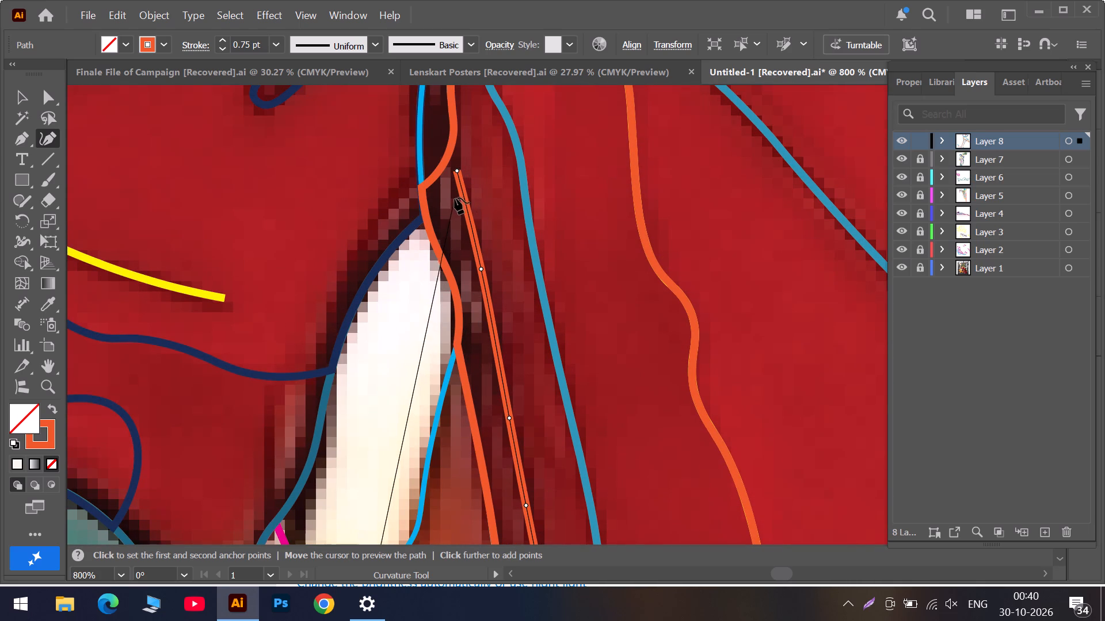
key("Escape")
left_click_drag(456, 170, 447, 154)
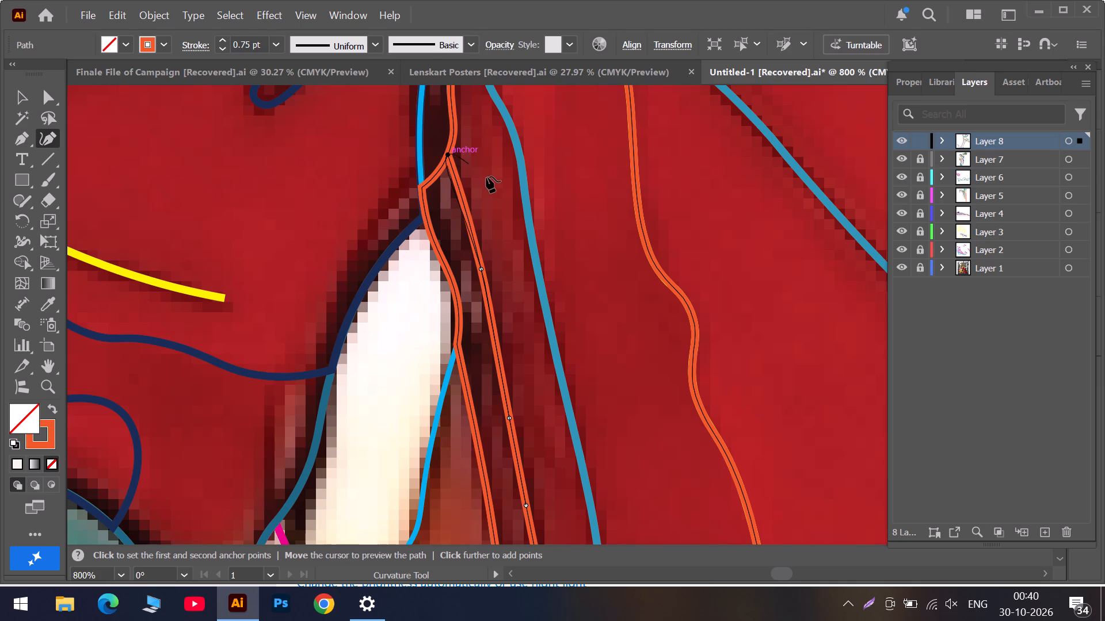
key("Escape")
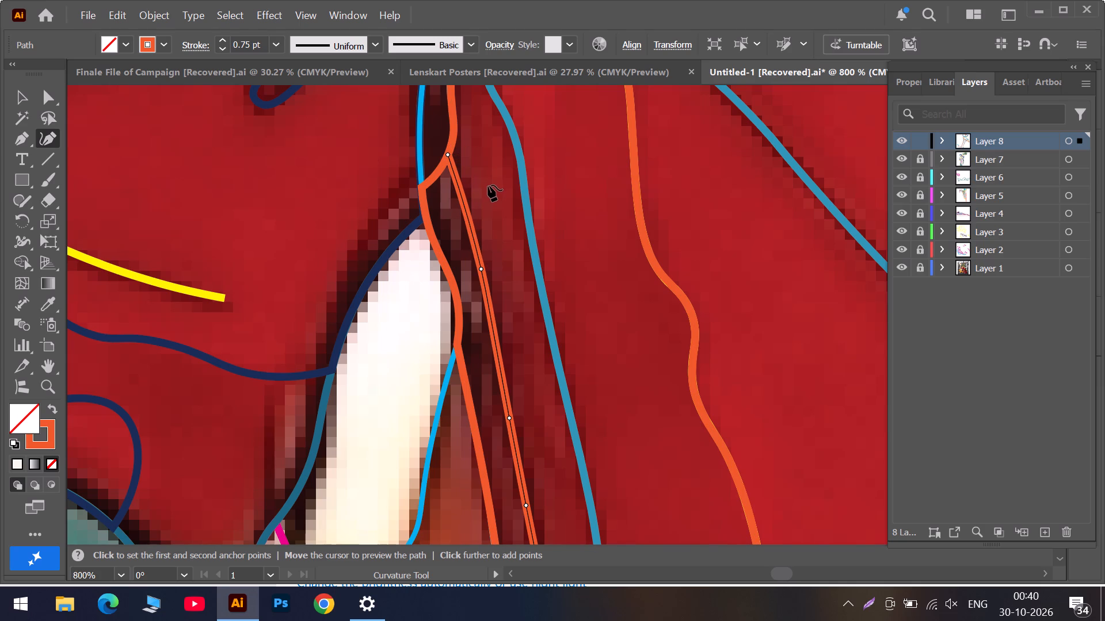
Deselect the finished seam curve and save the document.
scroll(488, 185, "down", 5, "alt")
scroll(528, 254, "down", 1, "alt")
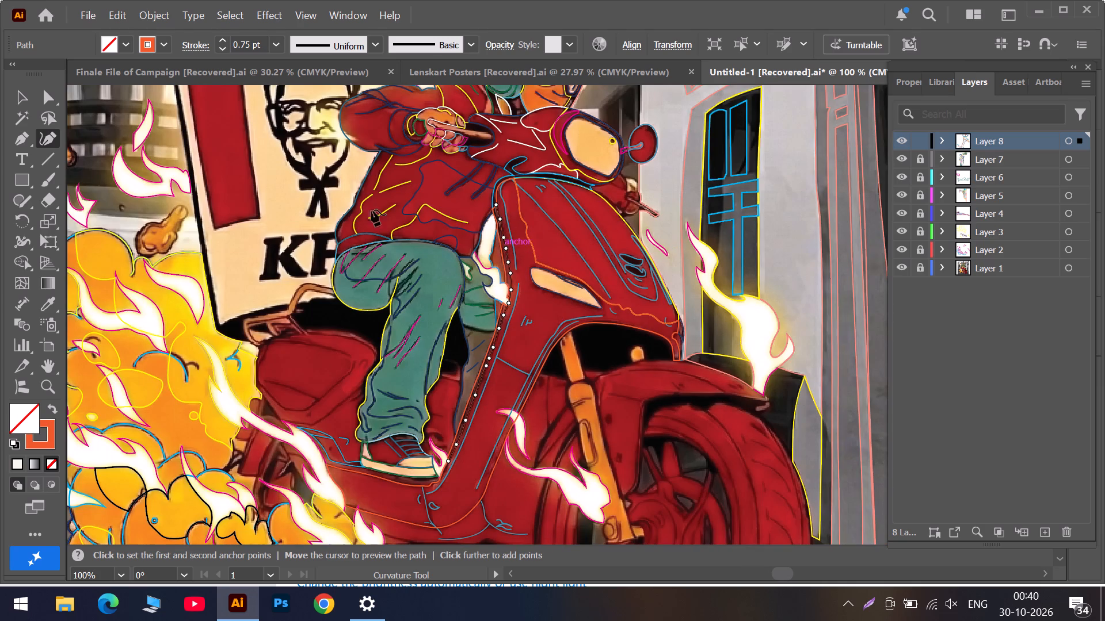
left_click(26, 98)
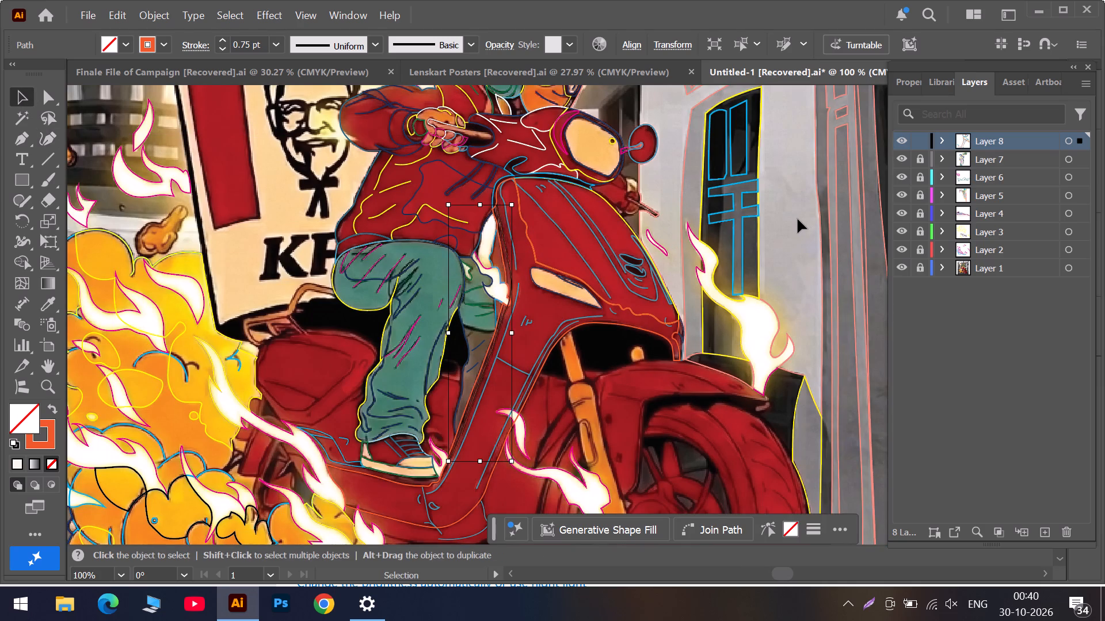
left_click(798, 219)
key("ctrl+s")
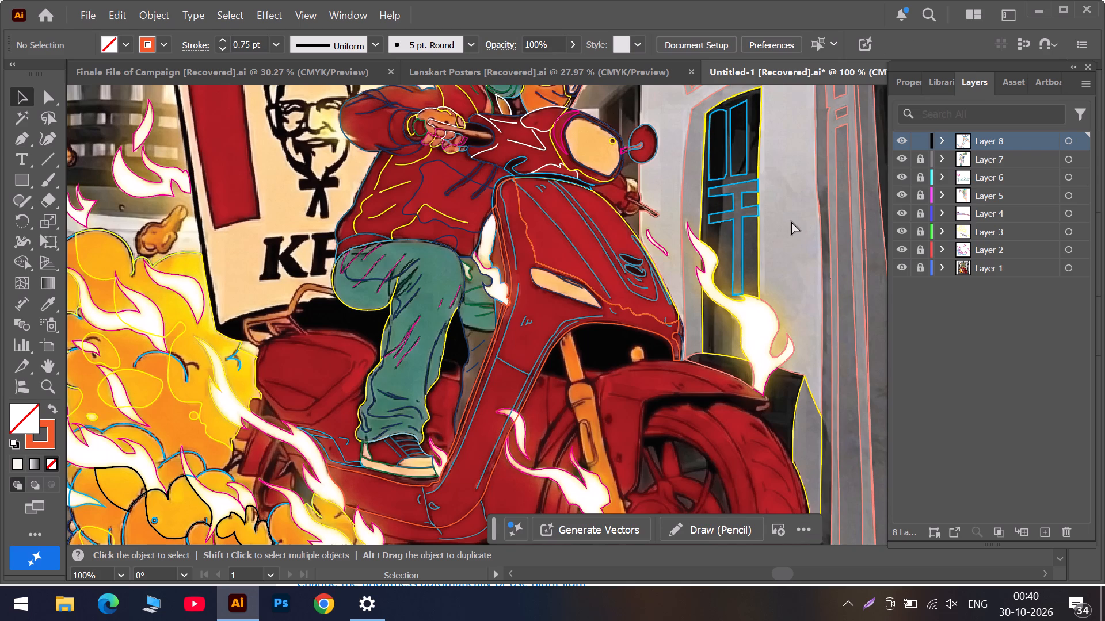
Unlock Layer 1 and move its reference image off the artboard to the empty canvas on the left.
scroll(788, 223, "down", 1, "alt")
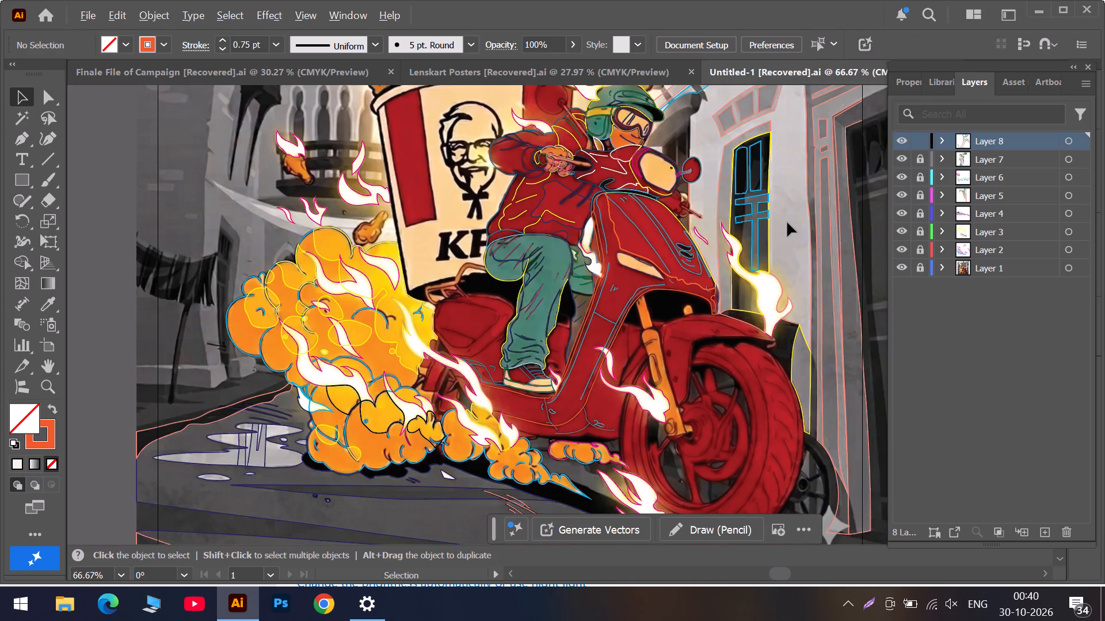
scroll(787, 223, "down", 2, "alt")
scroll(787, 223, "up", 6)
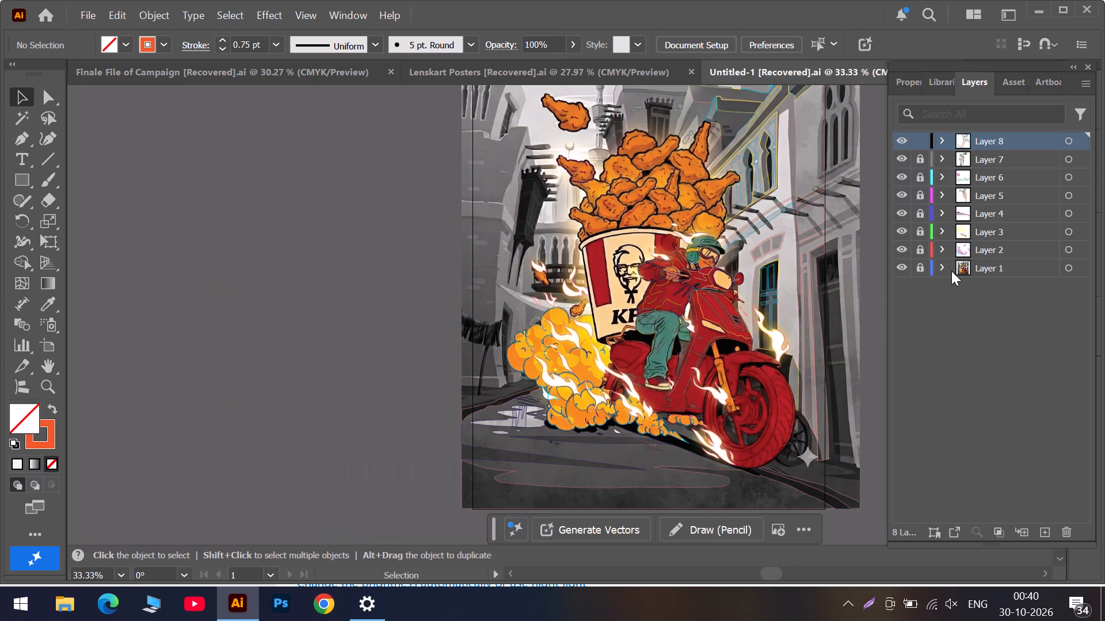
left_click(921, 270)
scroll(547, 142, "up", 2)
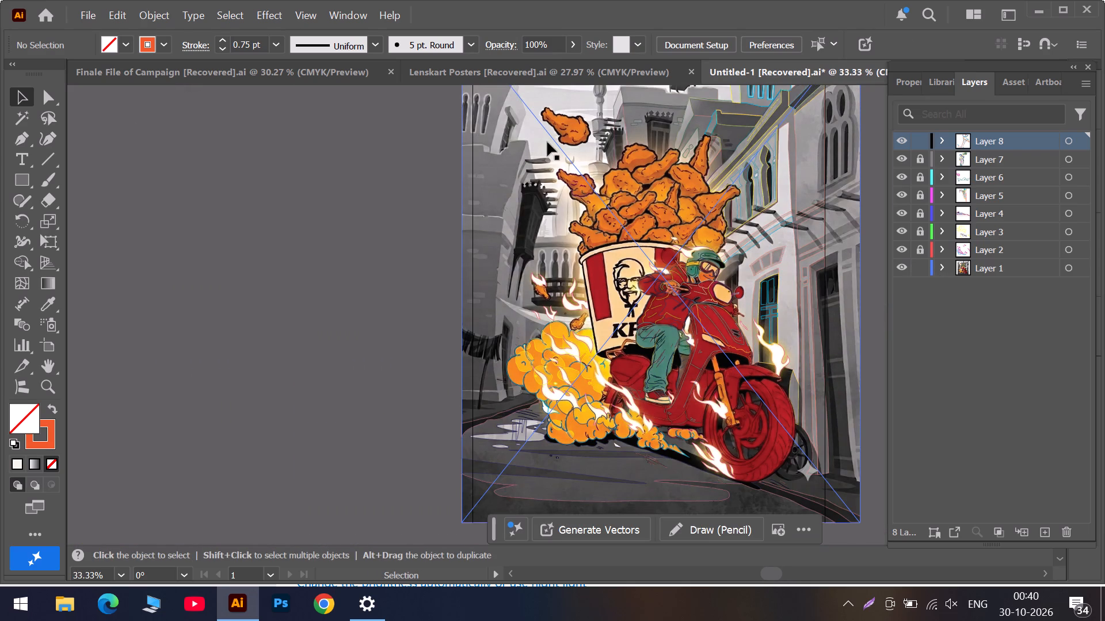
scroll(547, 142, "up", 3)
scroll(567, 137, "down", 1, "alt")
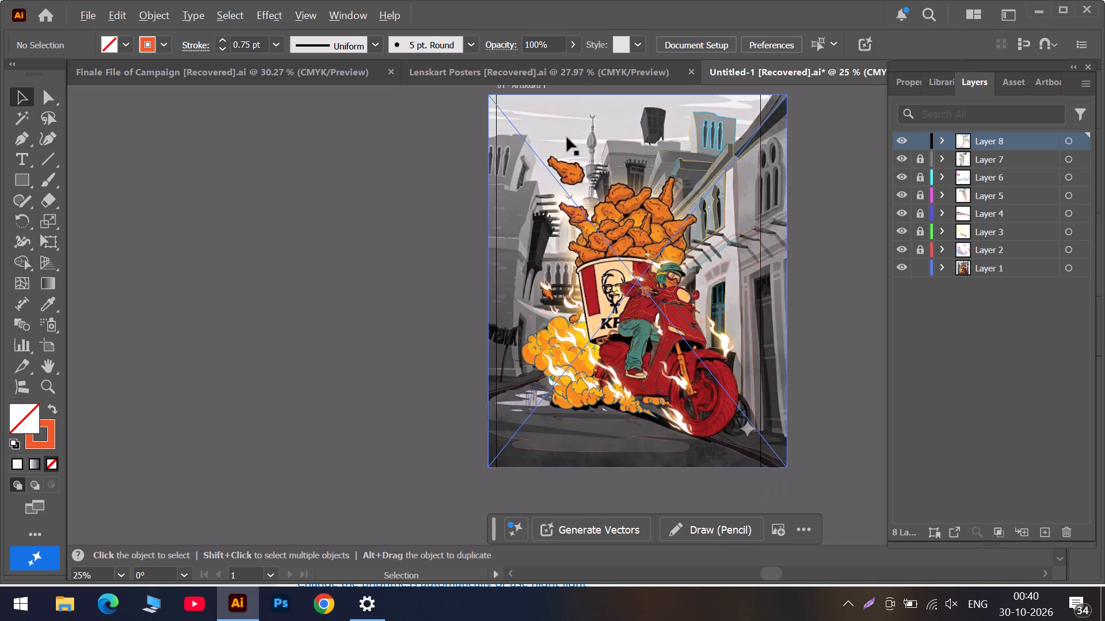
left_click_drag(567, 137, 233, 185)
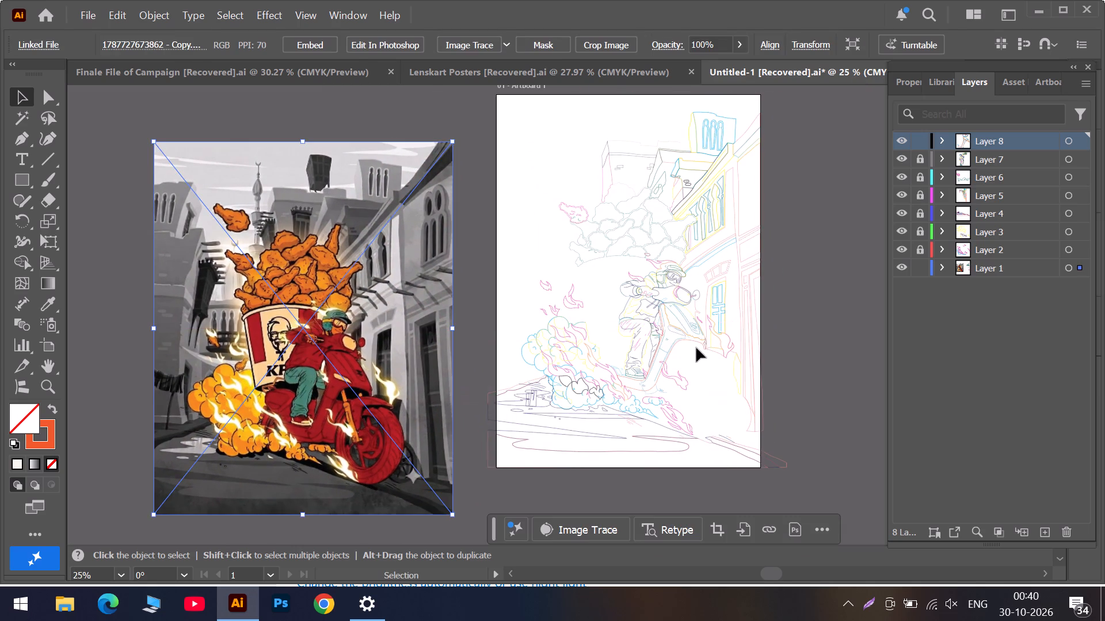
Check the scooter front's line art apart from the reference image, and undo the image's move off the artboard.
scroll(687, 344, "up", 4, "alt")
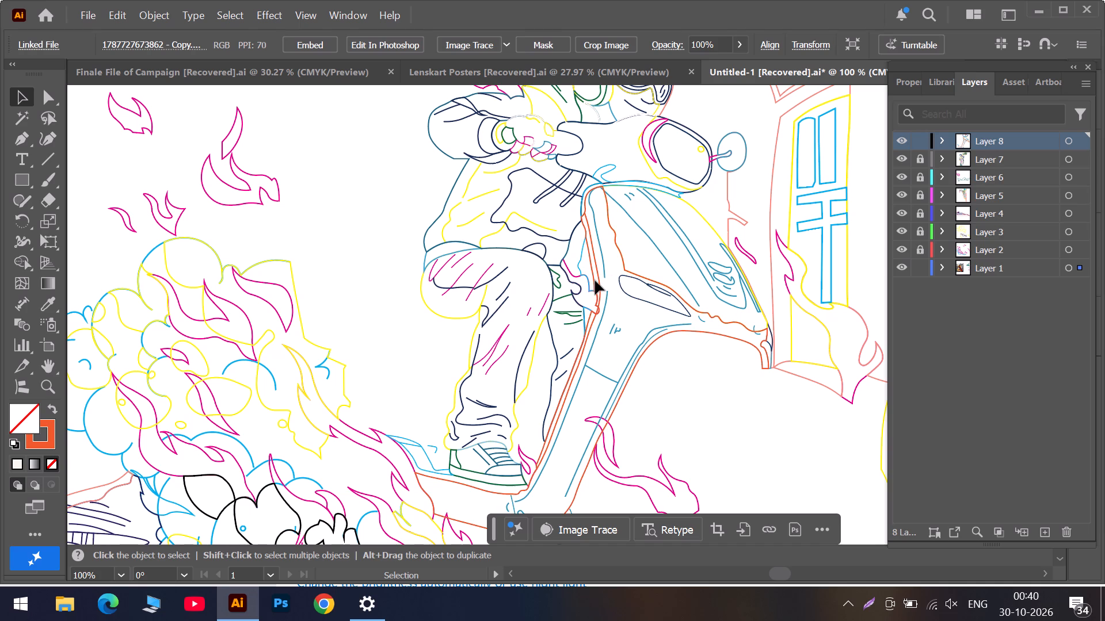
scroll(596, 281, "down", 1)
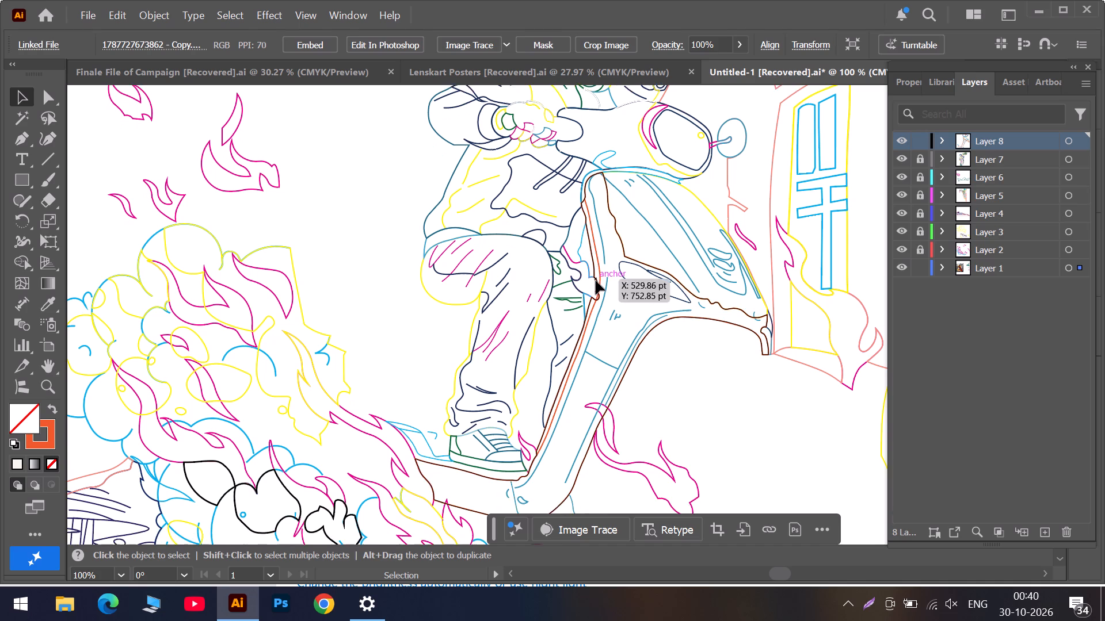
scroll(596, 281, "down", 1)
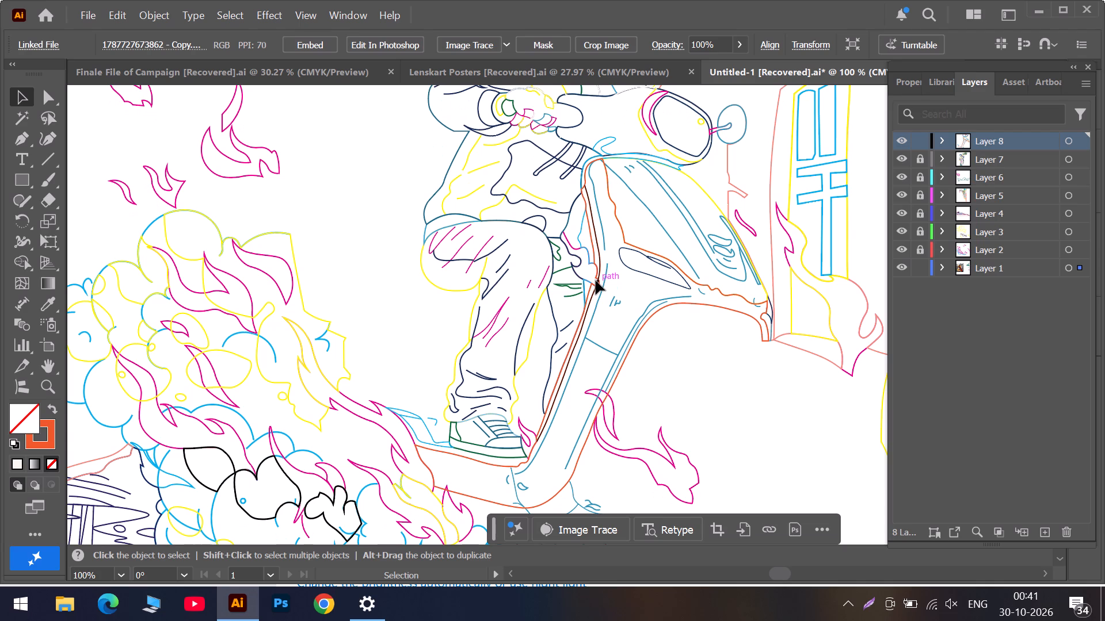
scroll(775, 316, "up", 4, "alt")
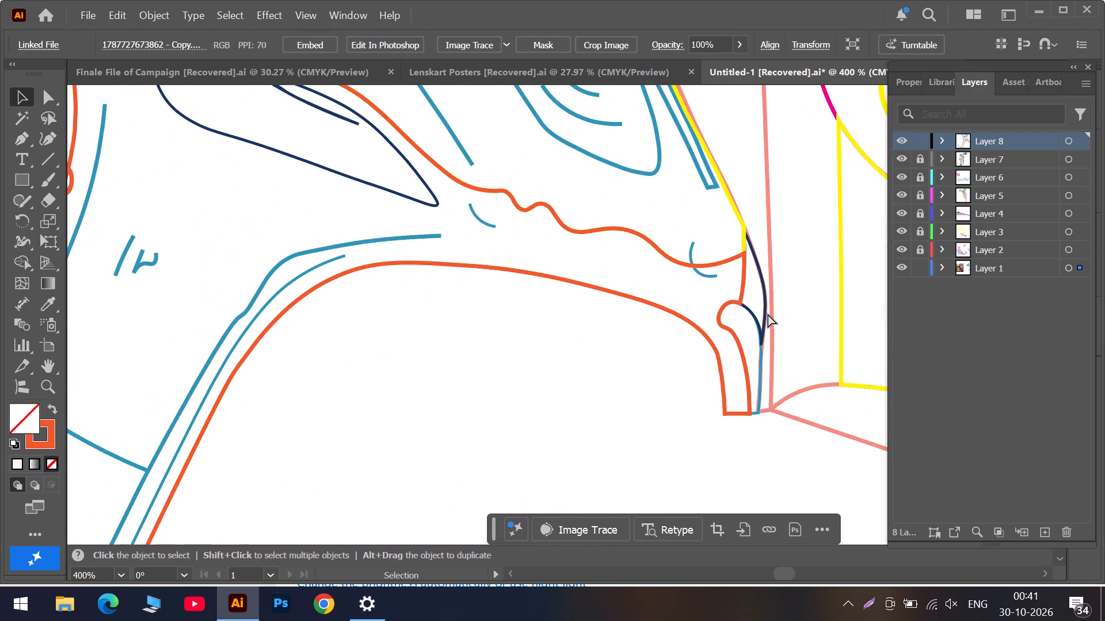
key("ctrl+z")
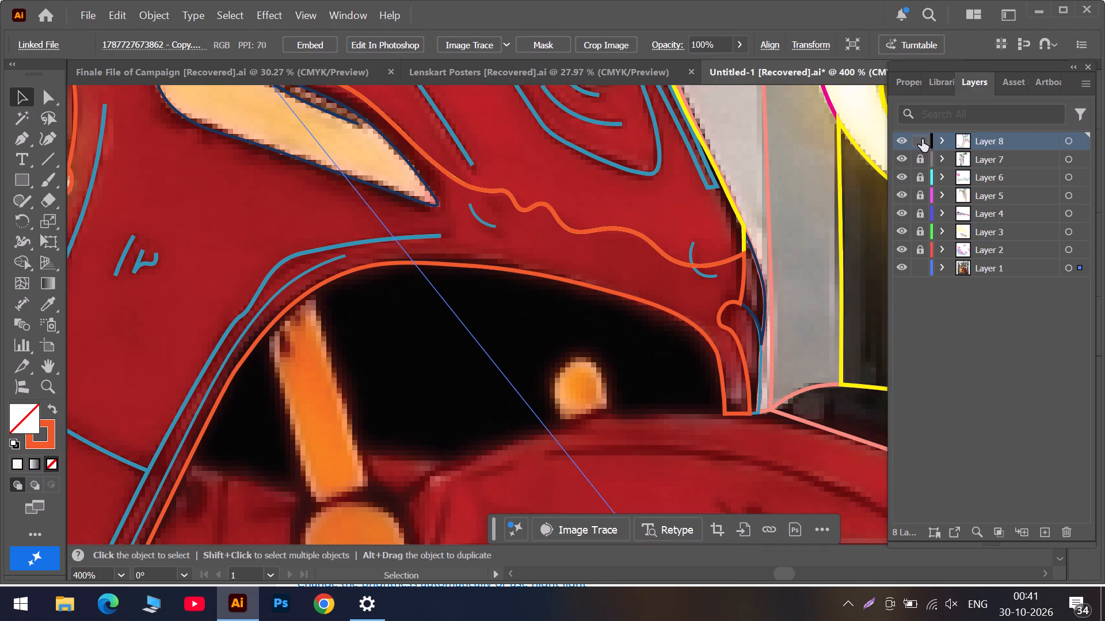
Lock Layer 8 with the scooter front line art.
left_click(919, 144)
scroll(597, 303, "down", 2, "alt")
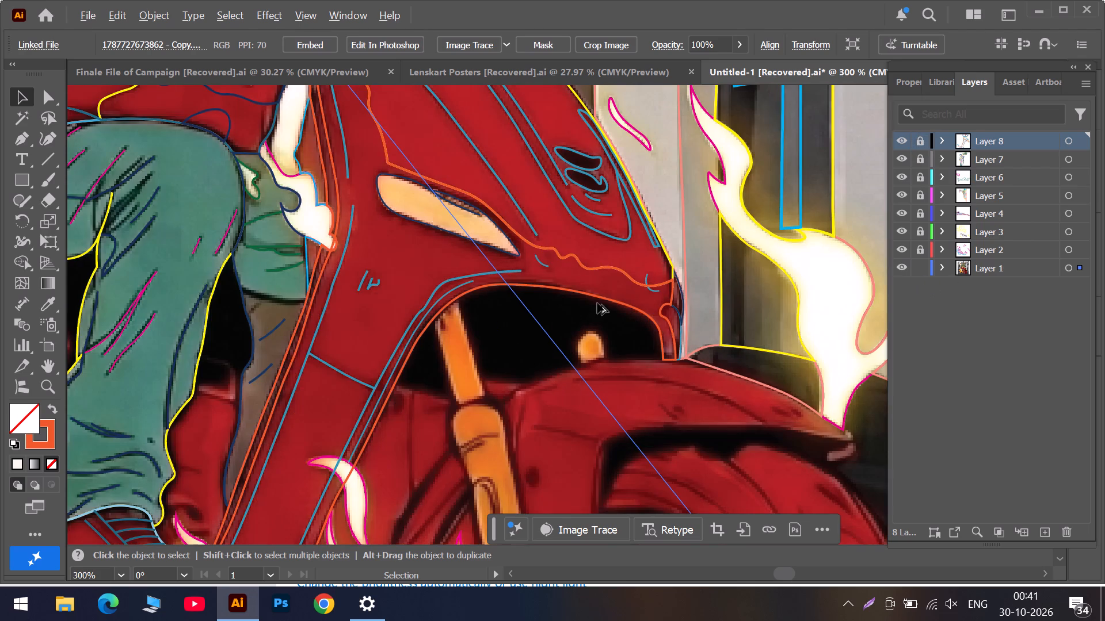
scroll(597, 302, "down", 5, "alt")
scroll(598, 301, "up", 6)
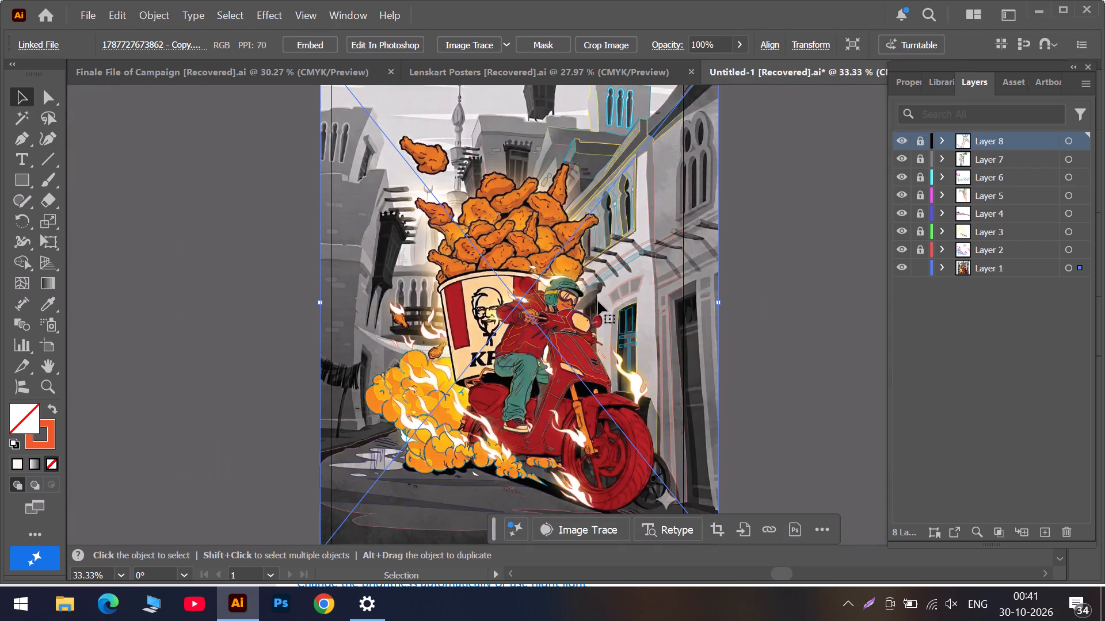
Show the hidden system tray icons.
left_click(852, 604)
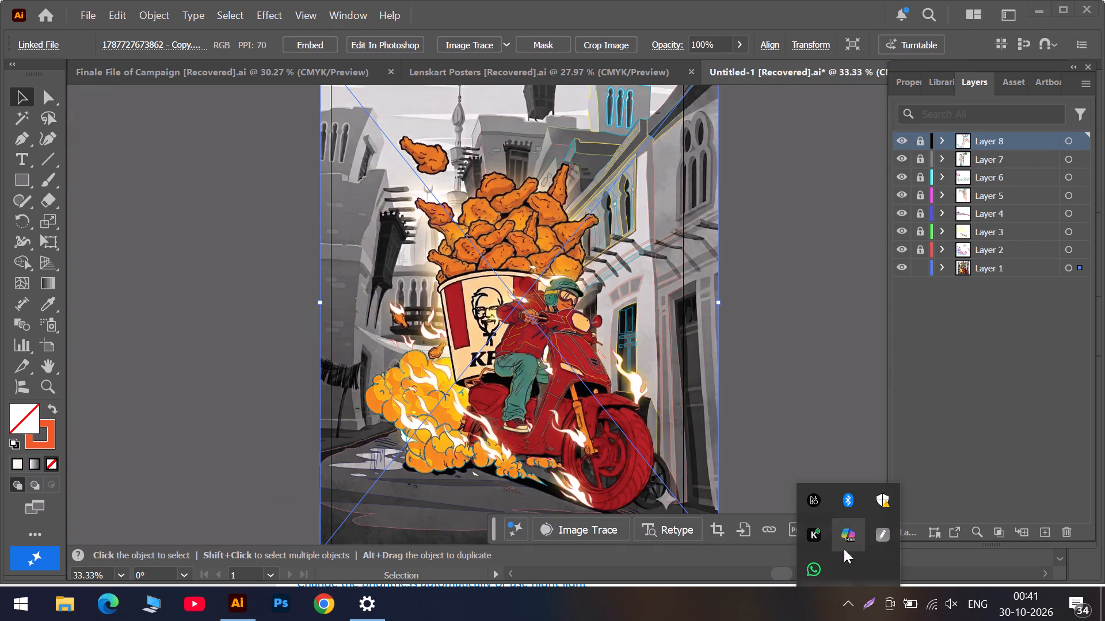